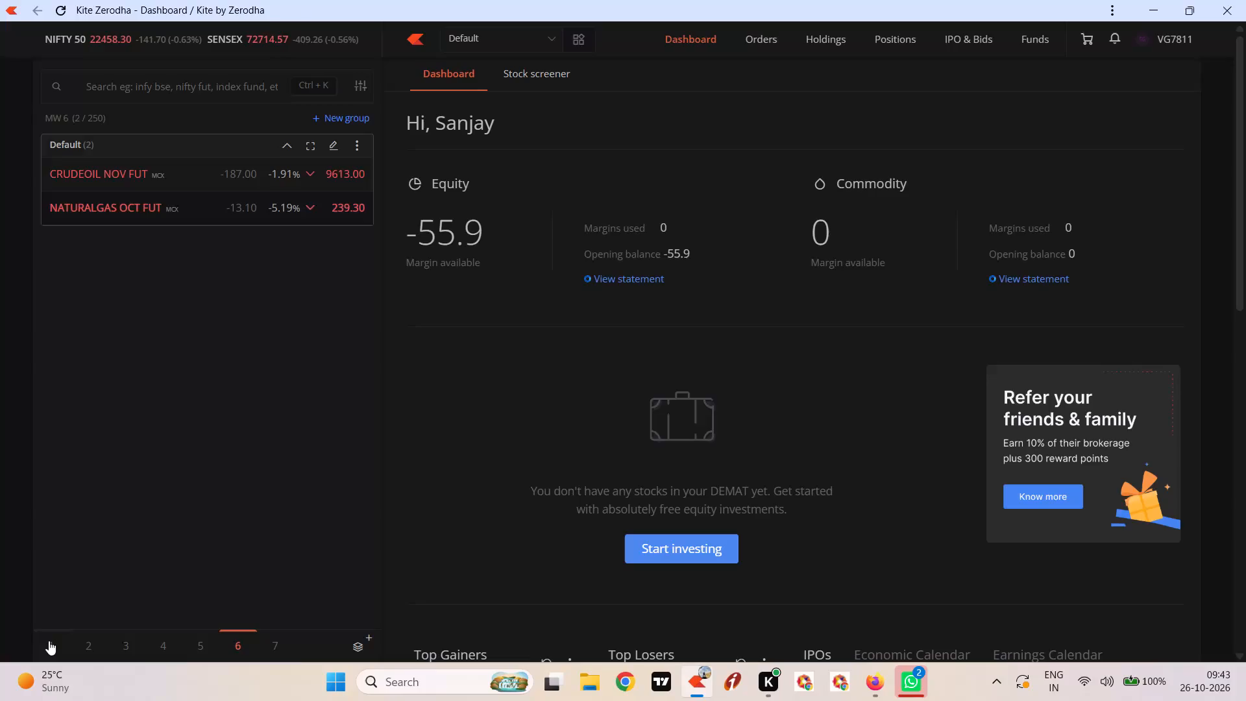
# Open the RELIANCE price chart from the first watchlist.
pyautogui.click(48, 641)
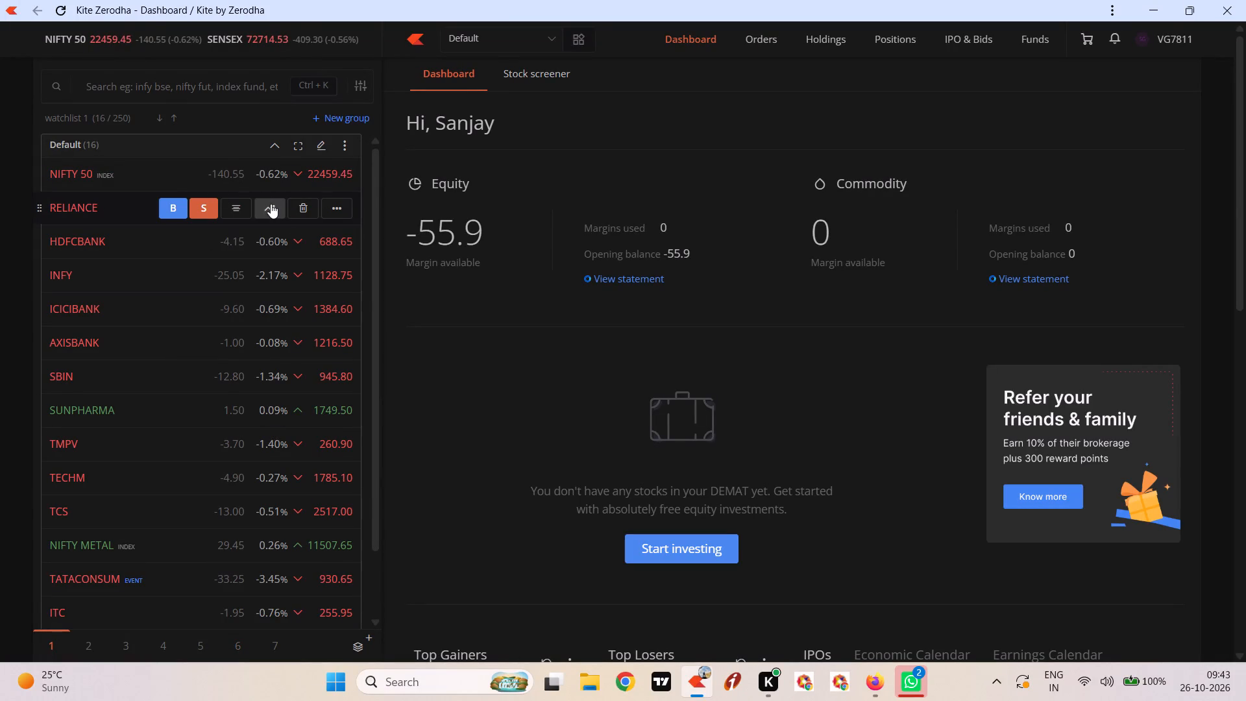
pyautogui.click(270, 208)
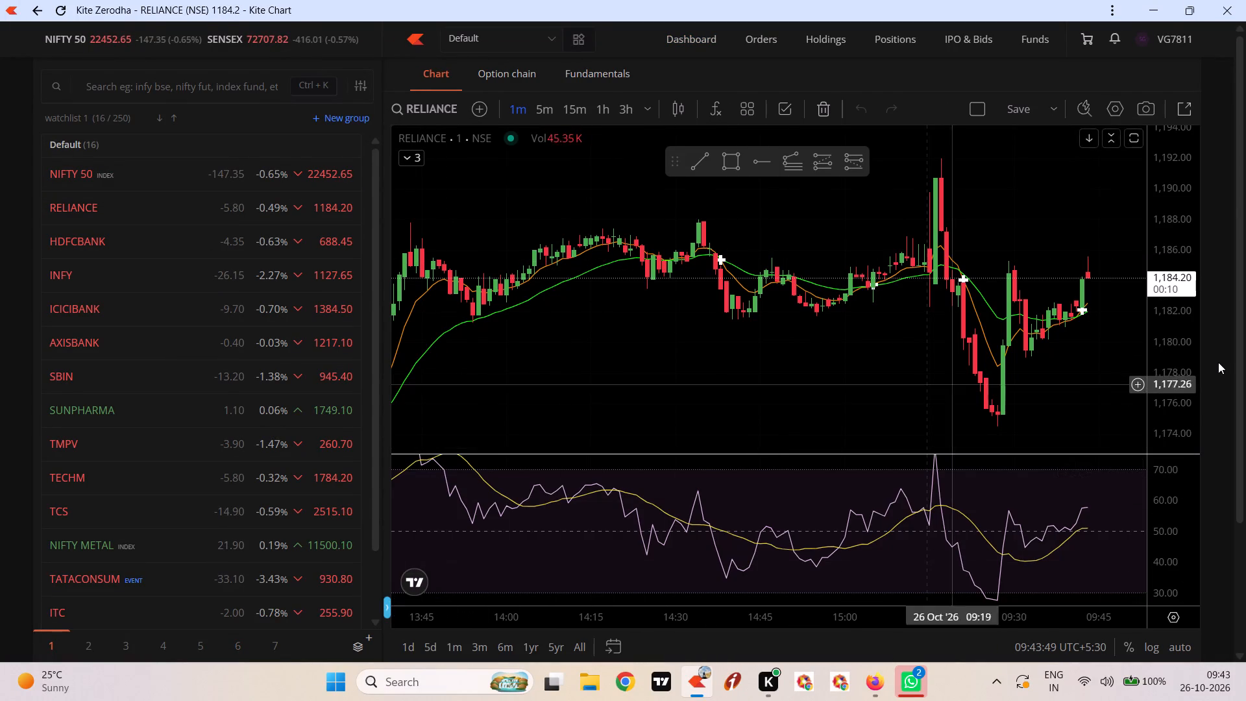
# Switch the RELIANCE chart to the 5-minute interval.
pyautogui.scroll(-10, 1158, 376)
pyautogui.scroll(4, 1051, 403)
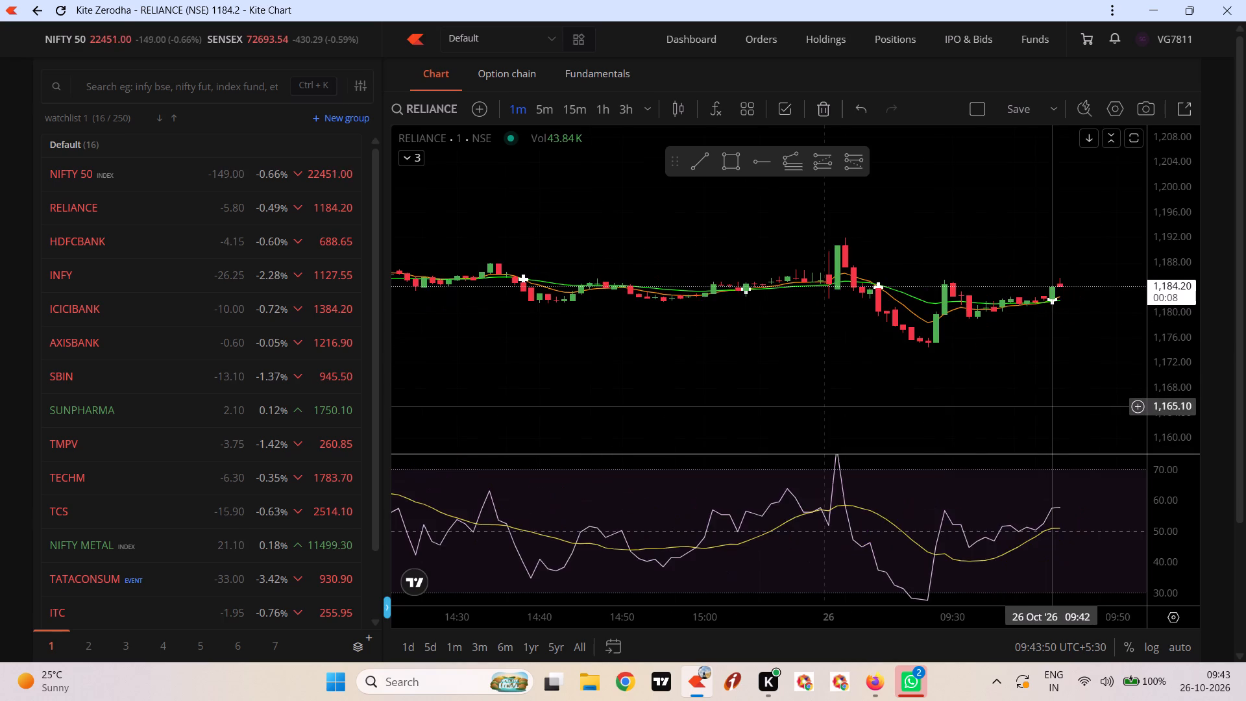
pyautogui.scroll(-11, 1048, 408)
pyautogui.moveTo(966, 407); pyautogui.dragTo(755, 401)
pyautogui.scroll(-5, 766, 411)
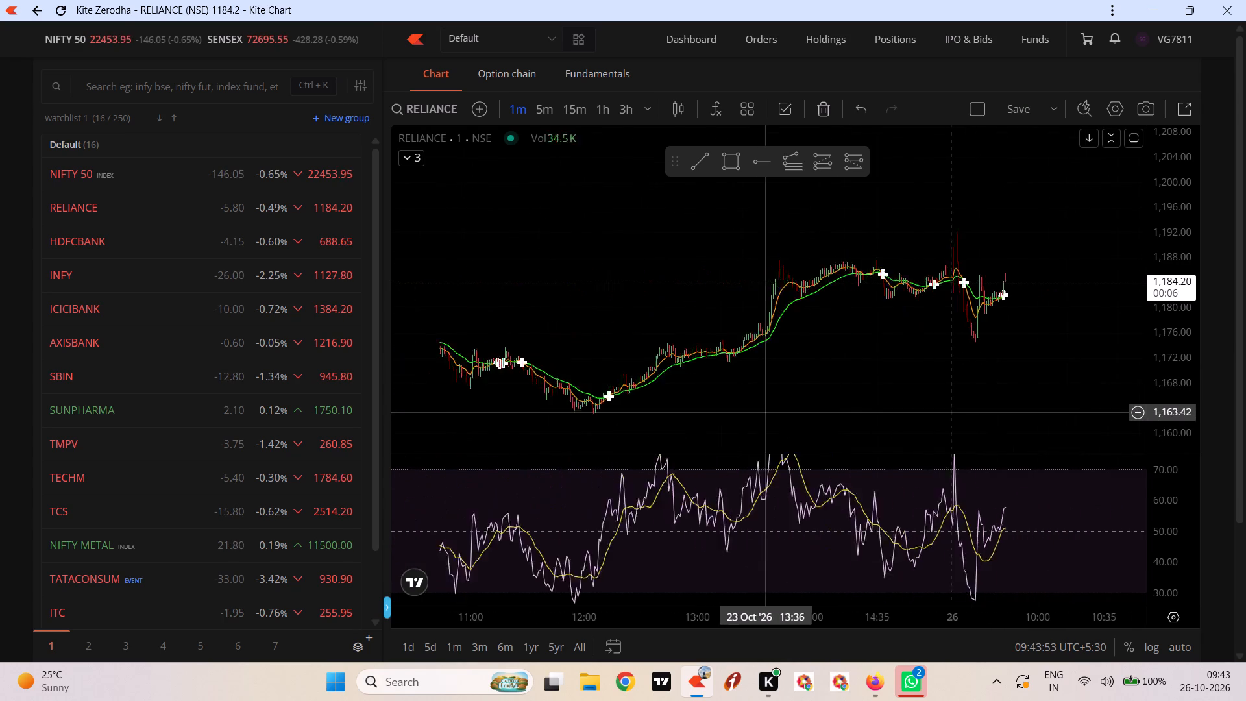
pyautogui.click(545, 109)
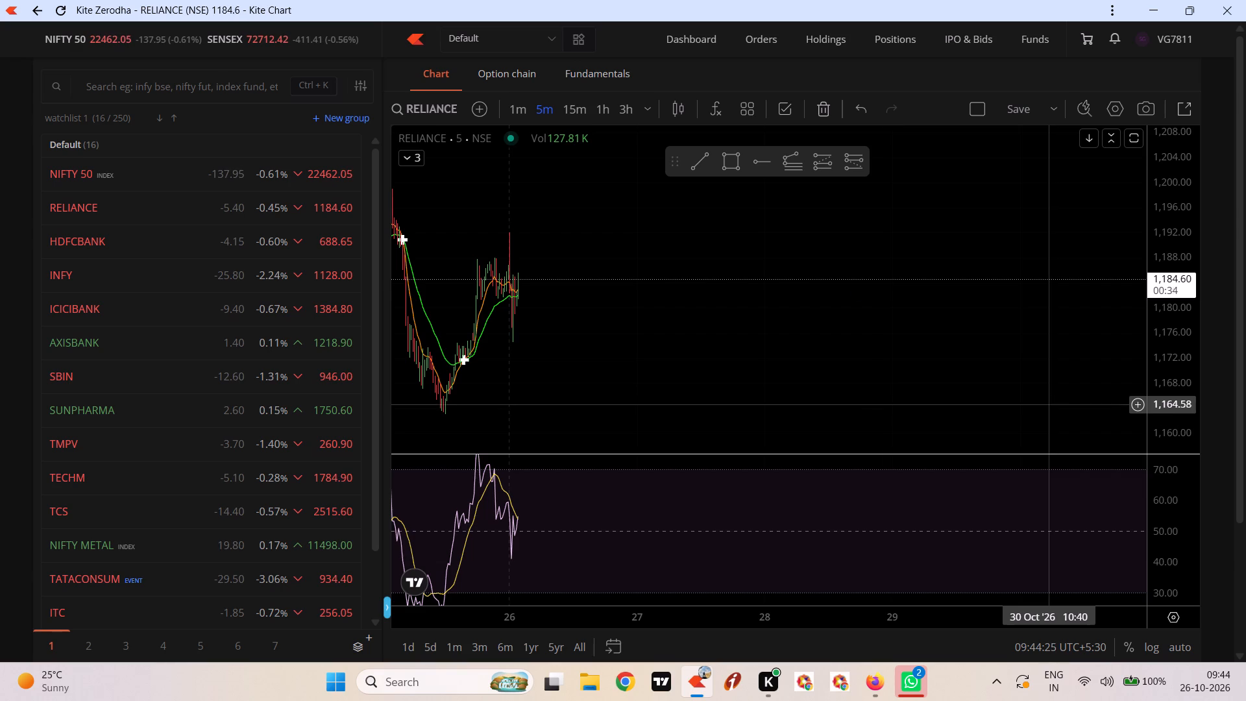
# Draw a horizontal ray at about 1,192.15 from the 26 Oct 09:15 candle's high and apply the red drawing template.
pyautogui.scroll(-1, 812, 379)
pyautogui.moveTo(626, 347); pyautogui.dragTo(1107, 330)
pyautogui.scroll(17, 999, 372)
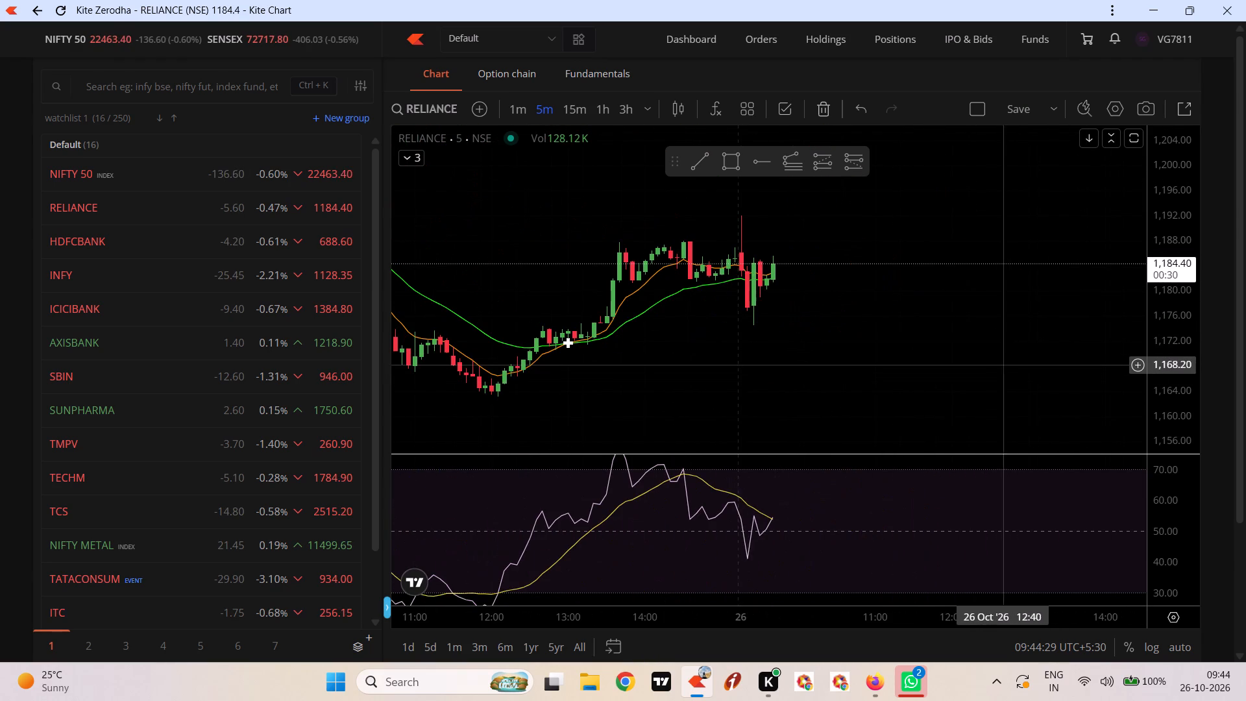
pyautogui.moveTo(1046, 195); pyautogui.dragTo(1065, 248)
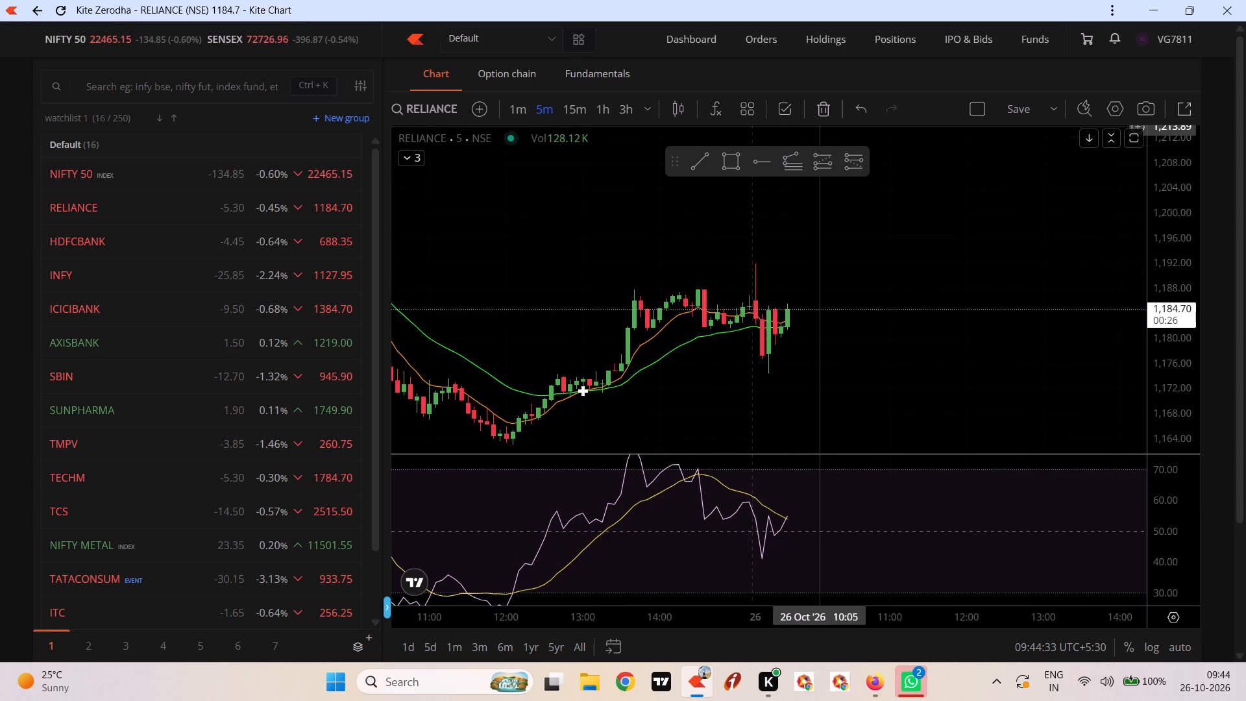
pyautogui.click(754, 156)
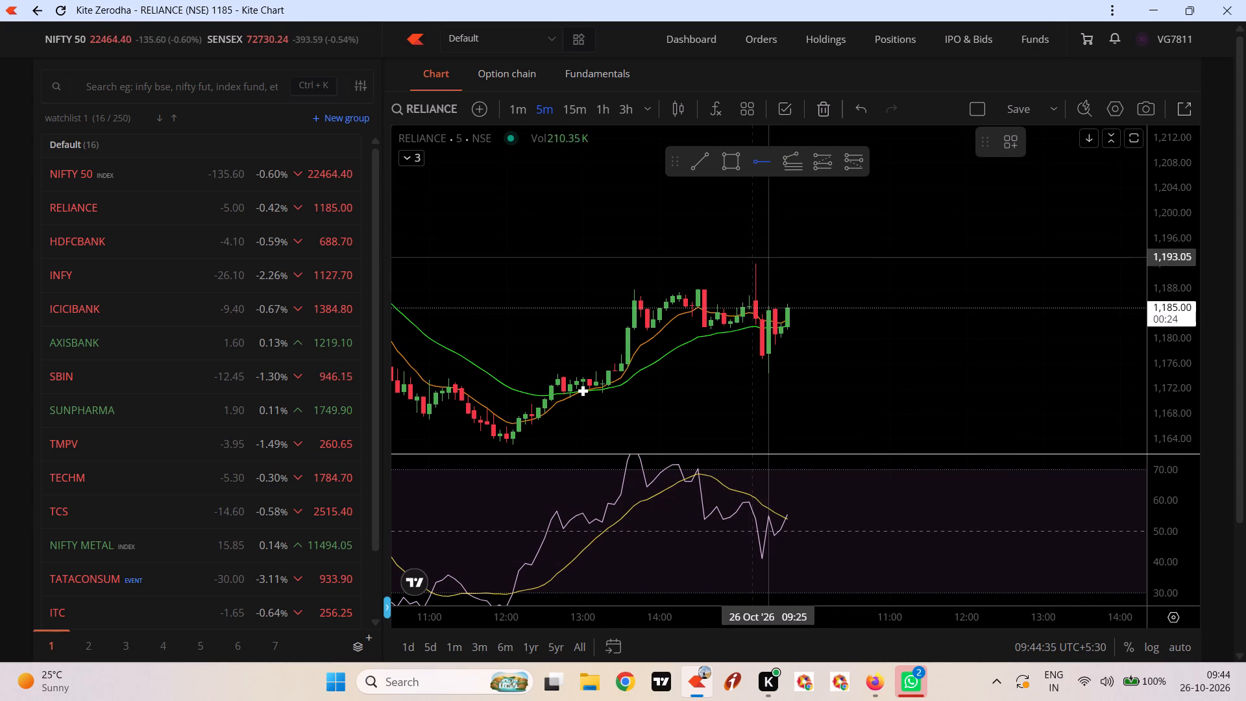
pyautogui.click(755, 262)
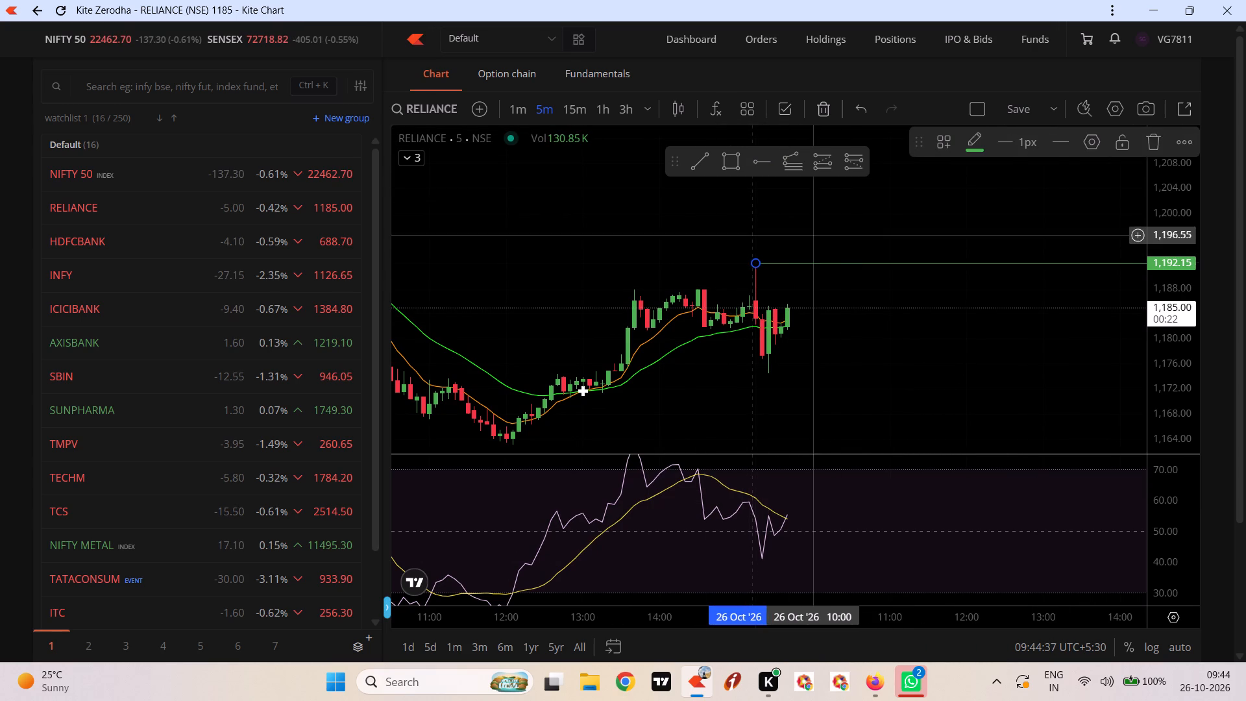
pyautogui.click(946, 148)
pyautogui.click(943, 240)
# Move the red ray's starting point back to 23 Oct 09:45 at about 1,192.28.
pyautogui.scroll(-5, 918, 399)
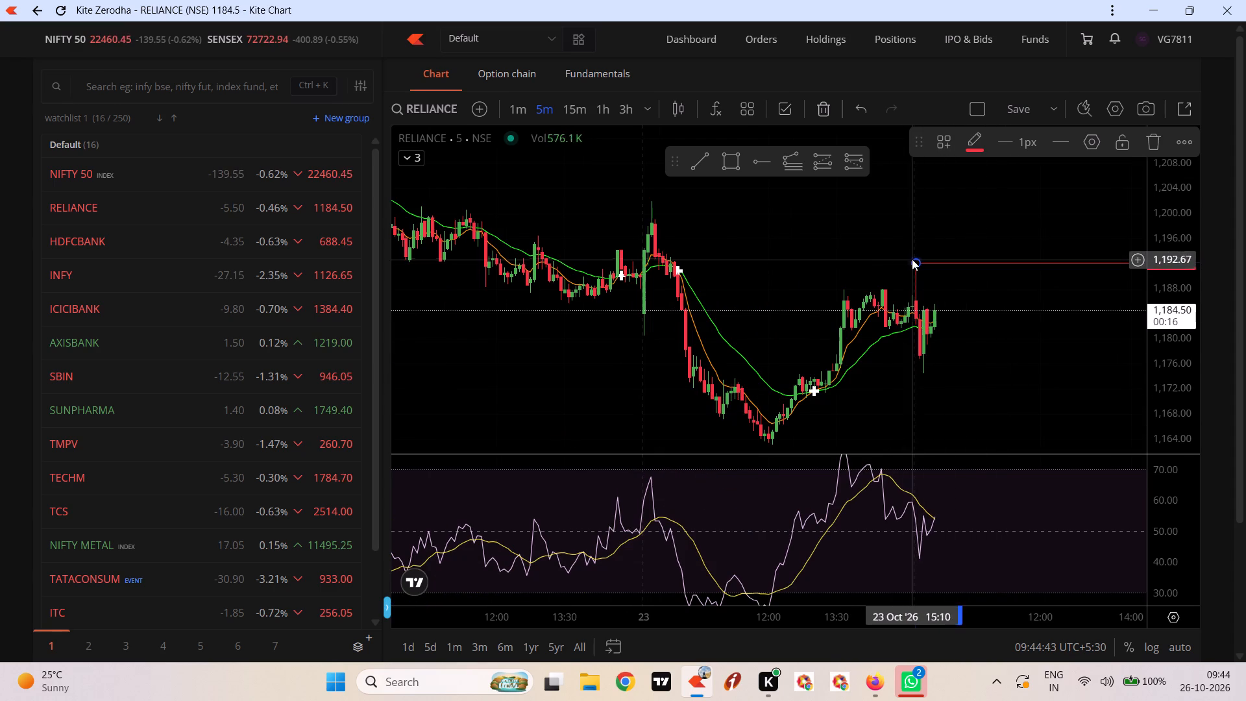
pyautogui.moveTo(917, 257); pyautogui.dragTo(907, 259)
pyautogui.moveTo(909, 260); pyautogui.dragTo(657, 260)
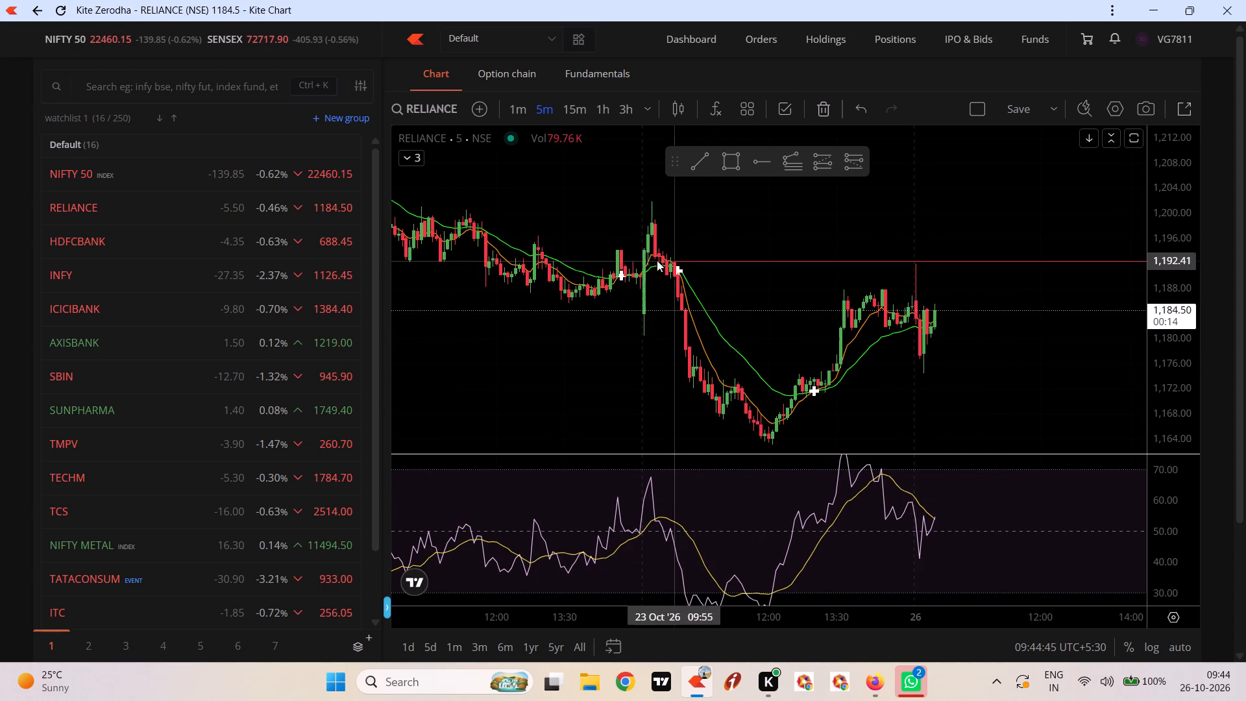
pyautogui.moveTo(657, 260); pyautogui.dragTo(639, 262)
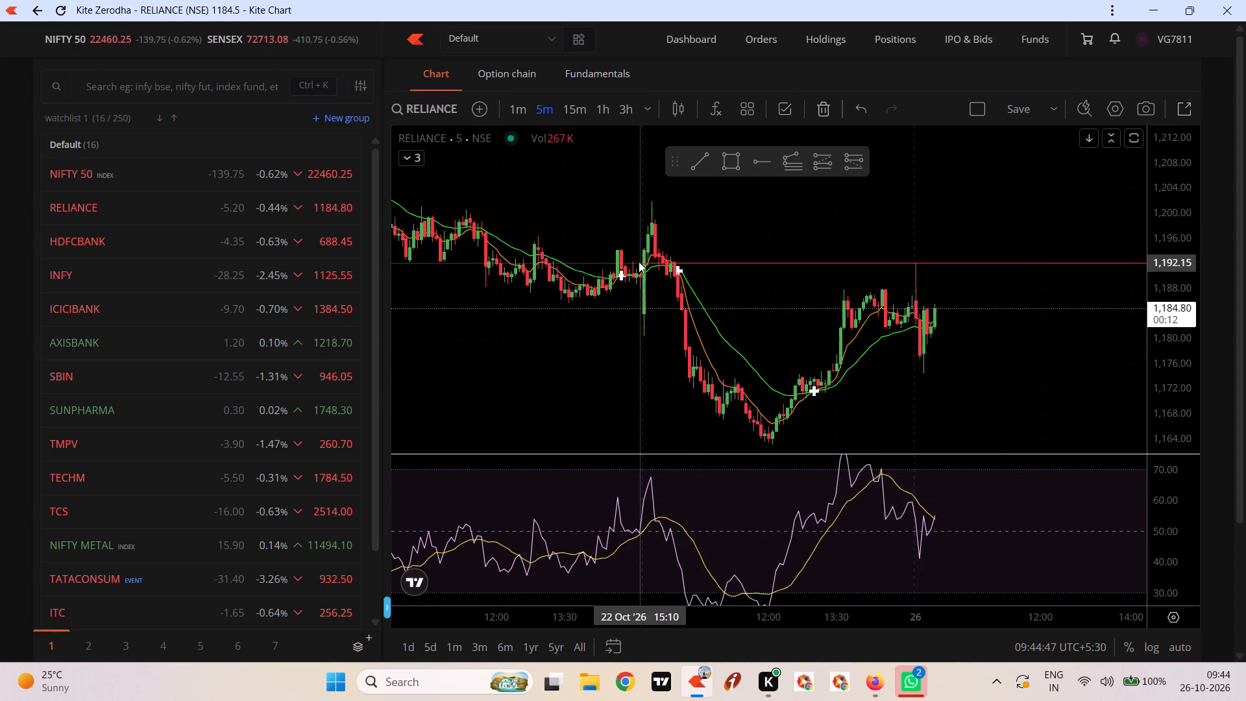
pyautogui.moveTo(639, 262); pyautogui.dragTo(619, 247)
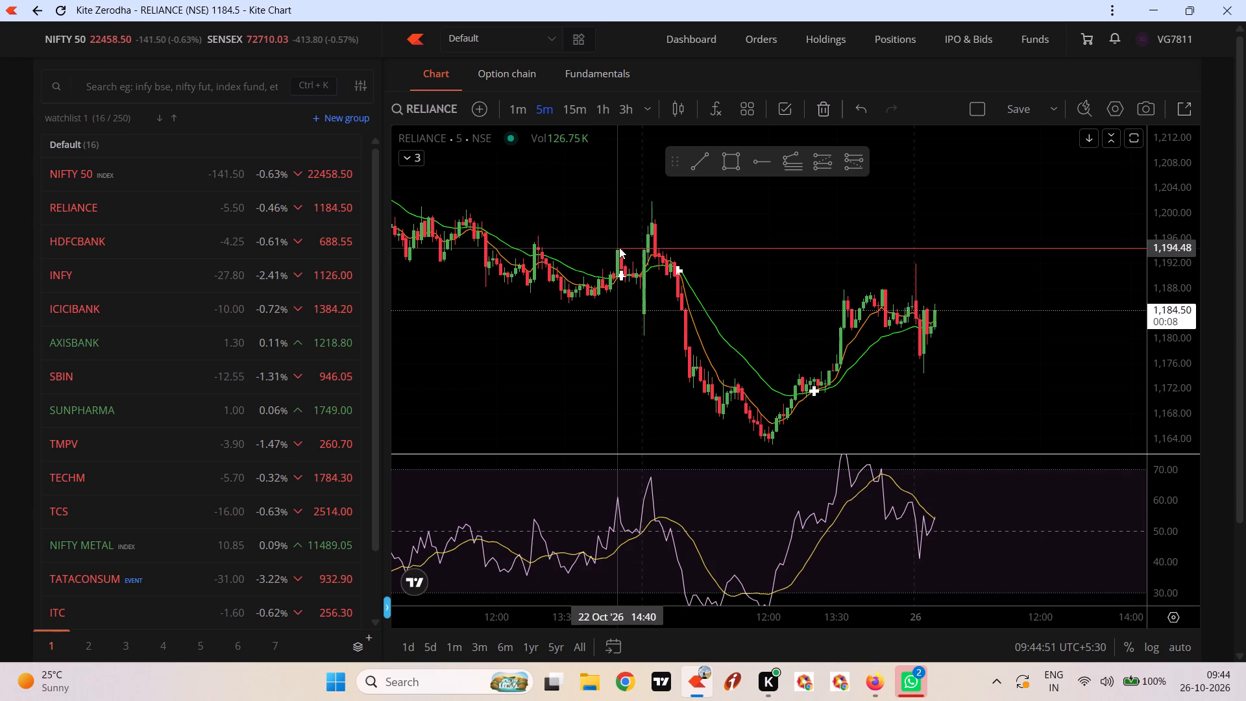
pyautogui.moveTo(619, 247); pyautogui.dragTo(657, 255)
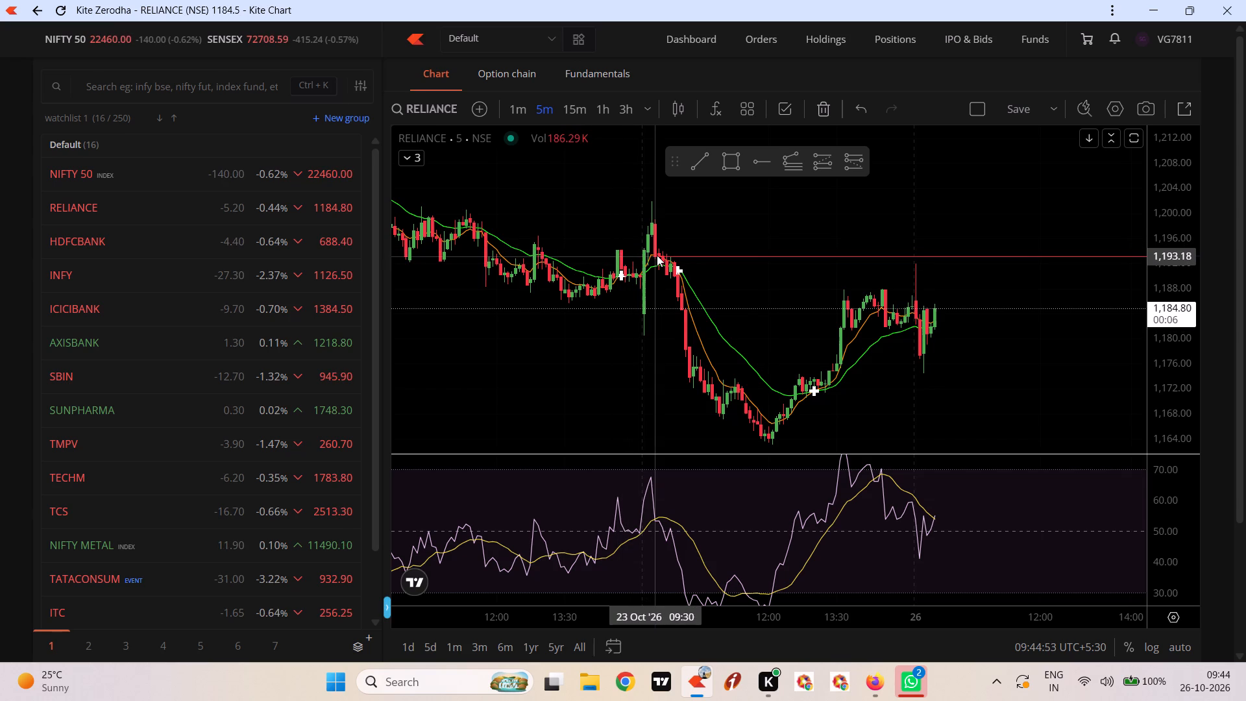
pyautogui.moveTo(657, 255); pyautogui.dragTo(668, 261)
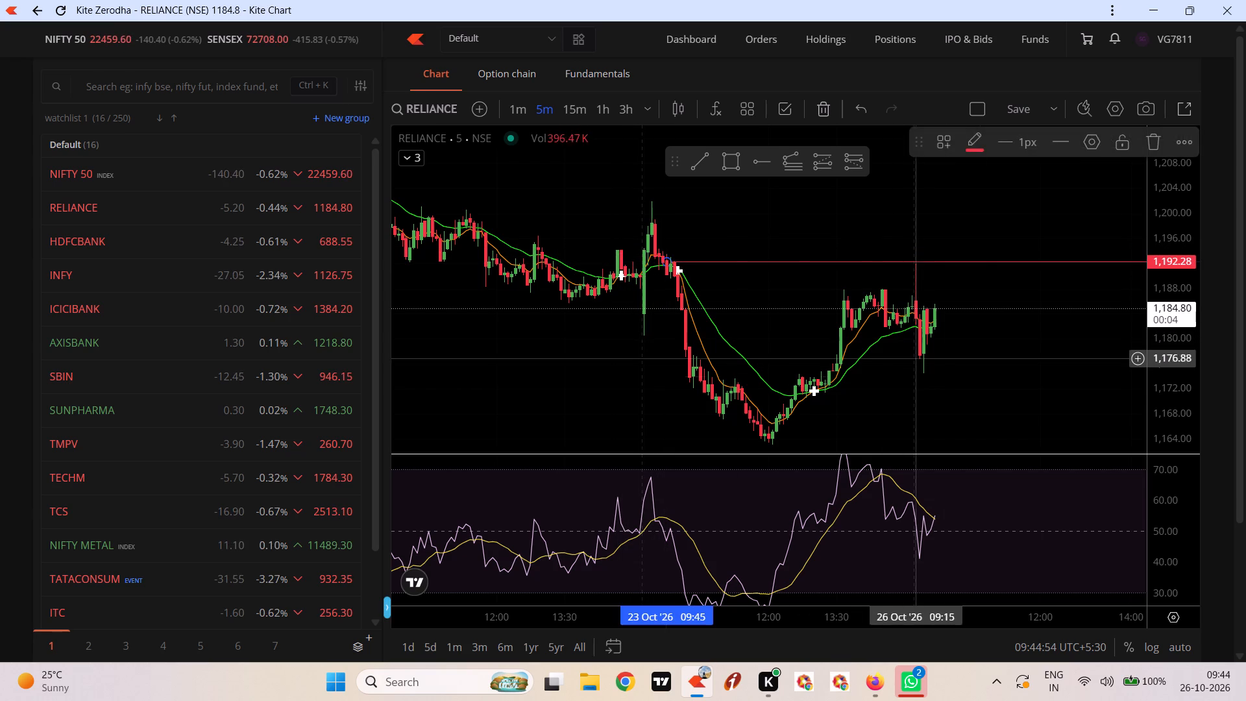
# Draw a green horizontal ray with the S template at about 1,174.42 from the 26 Oct 09:25 candle's low.
pyautogui.moveTo(1000, 389); pyautogui.dragTo(933, 332)
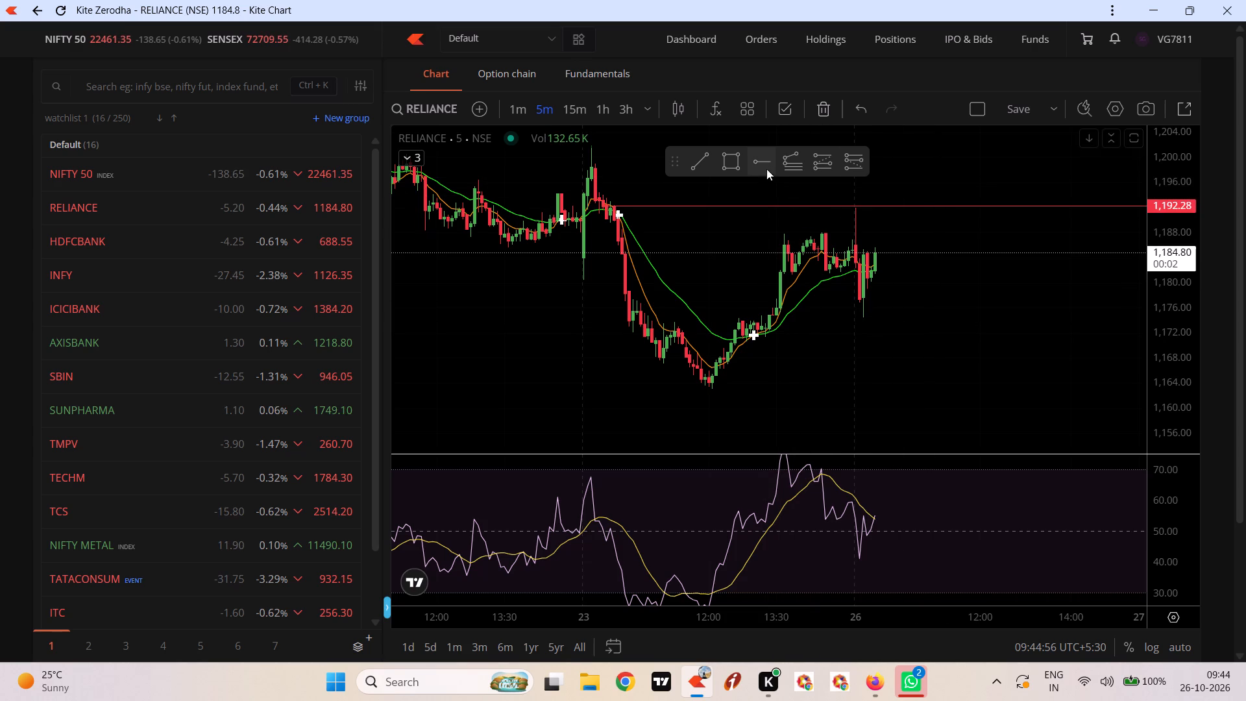
pyautogui.click(757, 161)
pyautogui.click(1016, 153)
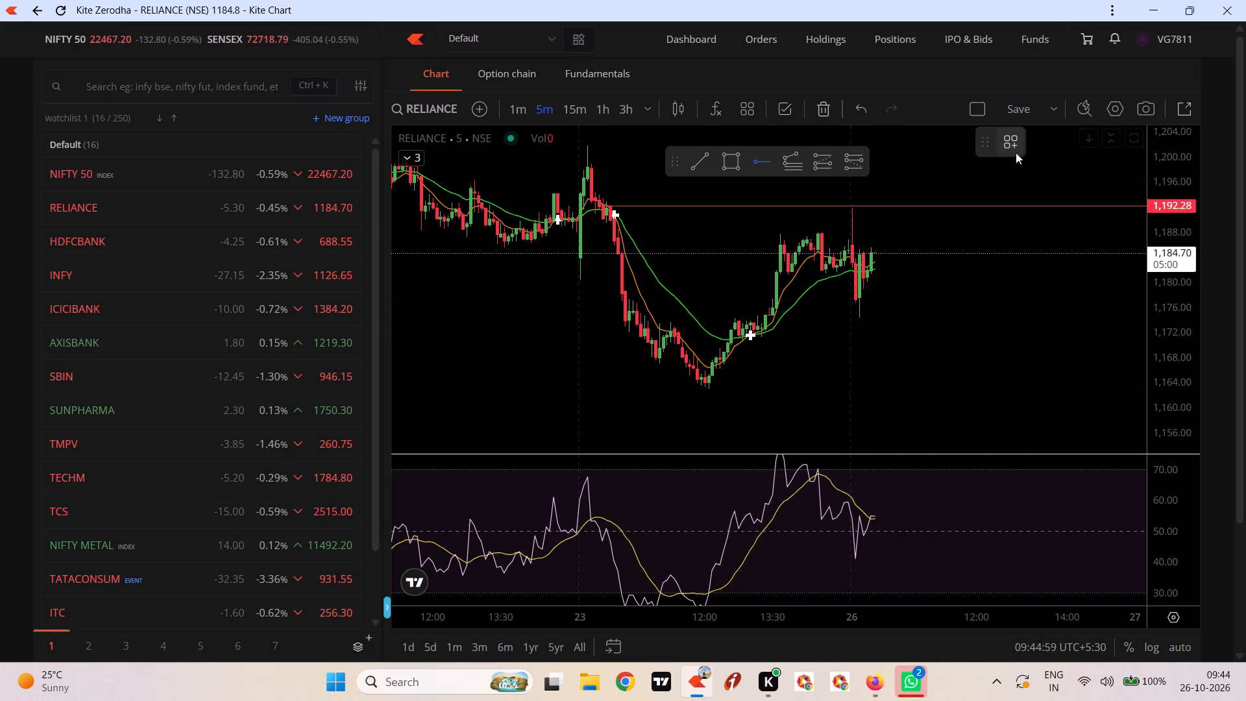
pyautogui.click(1005, 243)
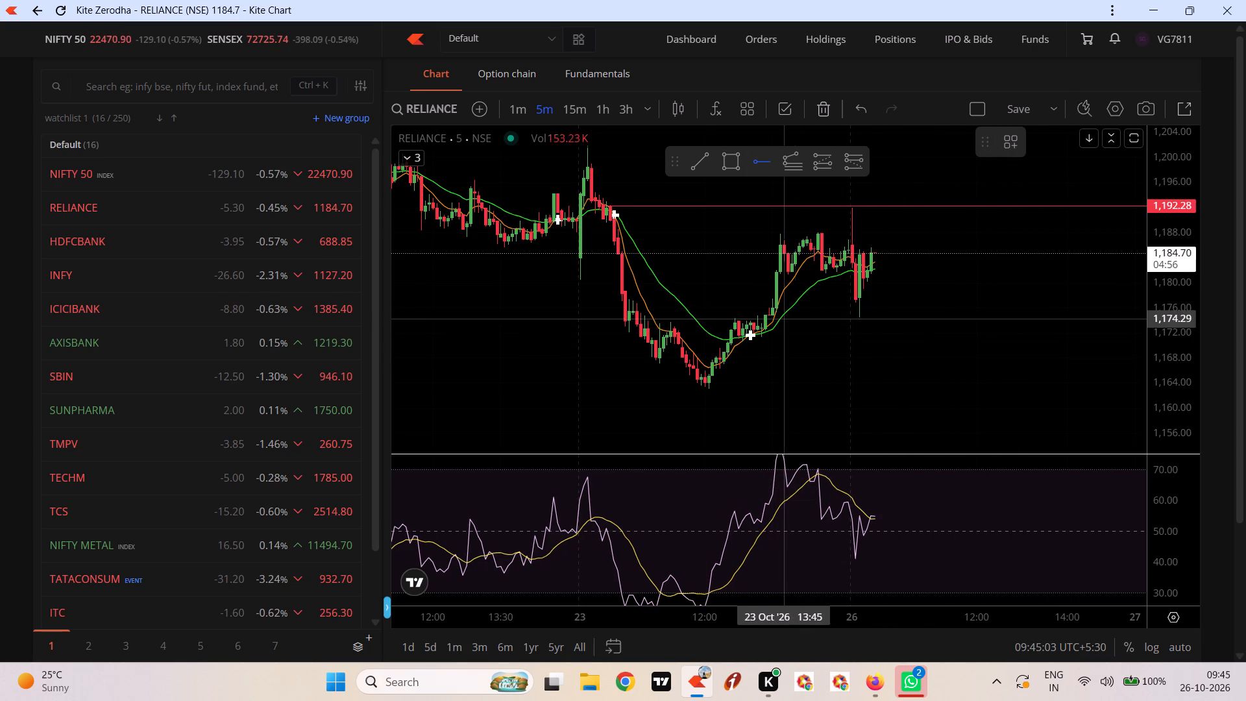
pyautogui.click(859, 317)
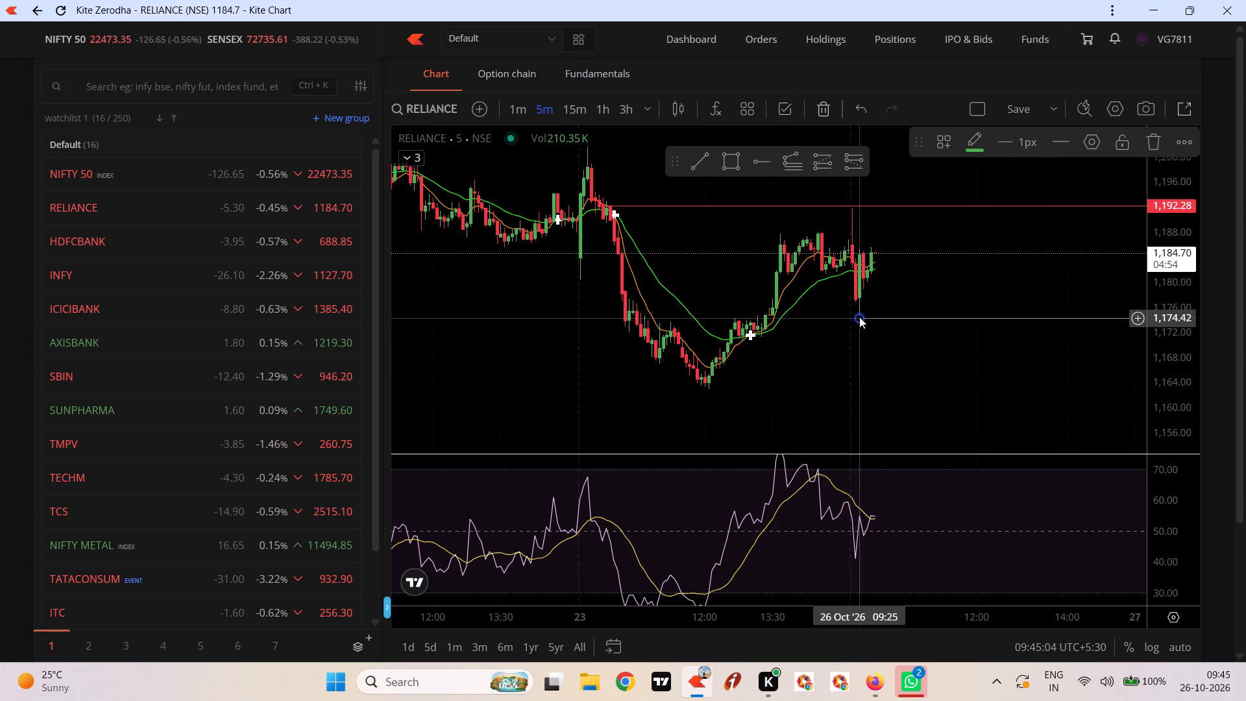
pyautogui.click(983, 372)
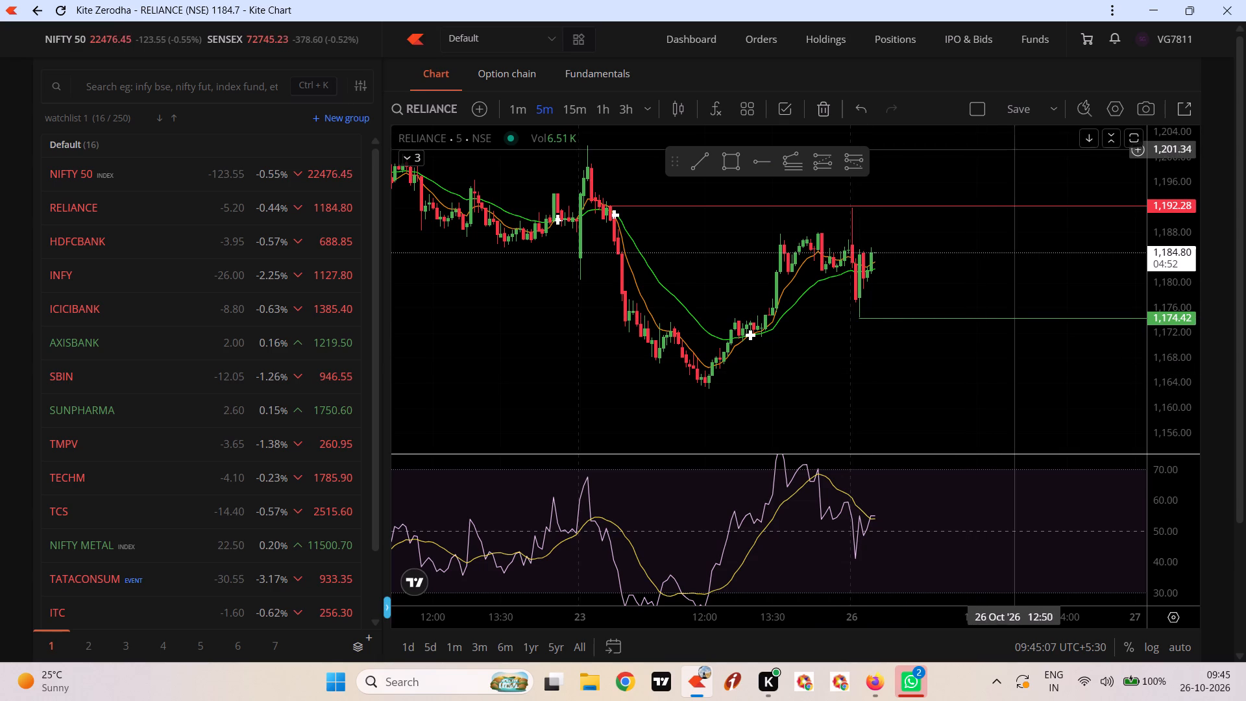
# Draw a second green horizontal ray at about 1,171.05 starting at 23 Oct 12:45.
pyautogui.click(755, 161)
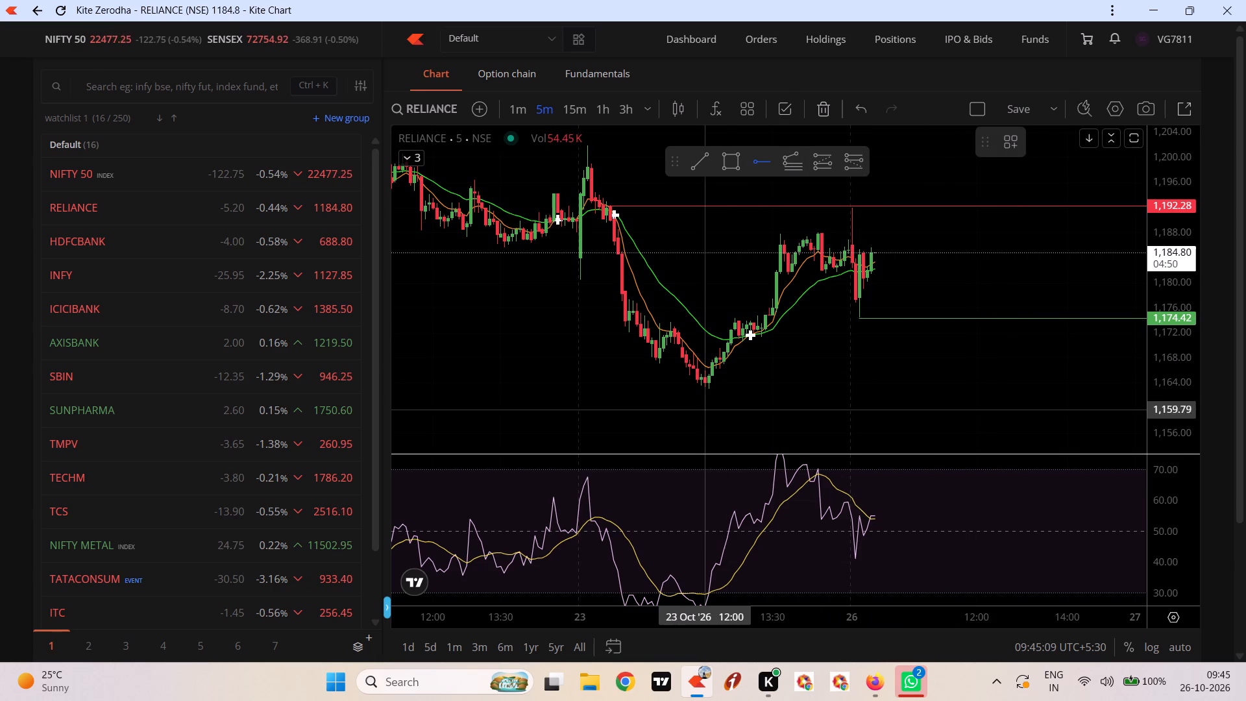
pyautogui.click(739, 338)
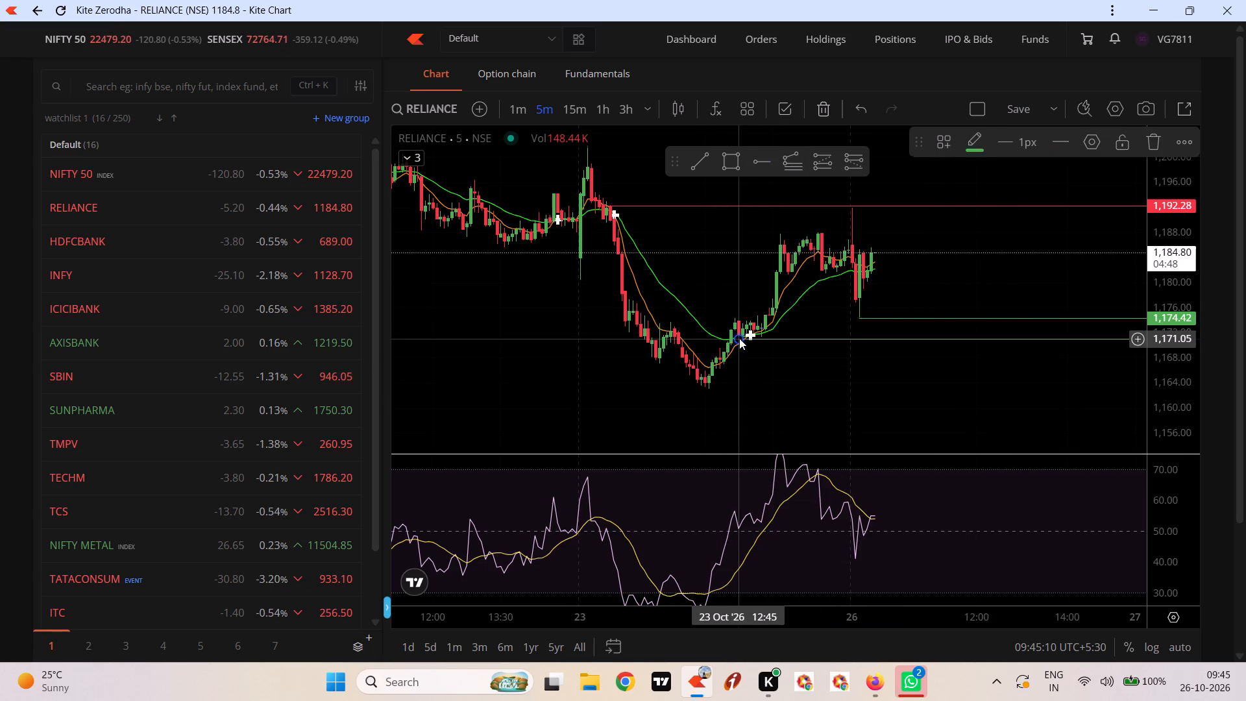
# Draw a third green horizontal ray at about 1,163.03 from the 23 Oct 12:00 swing low.
pyautogui.click(756, 159)
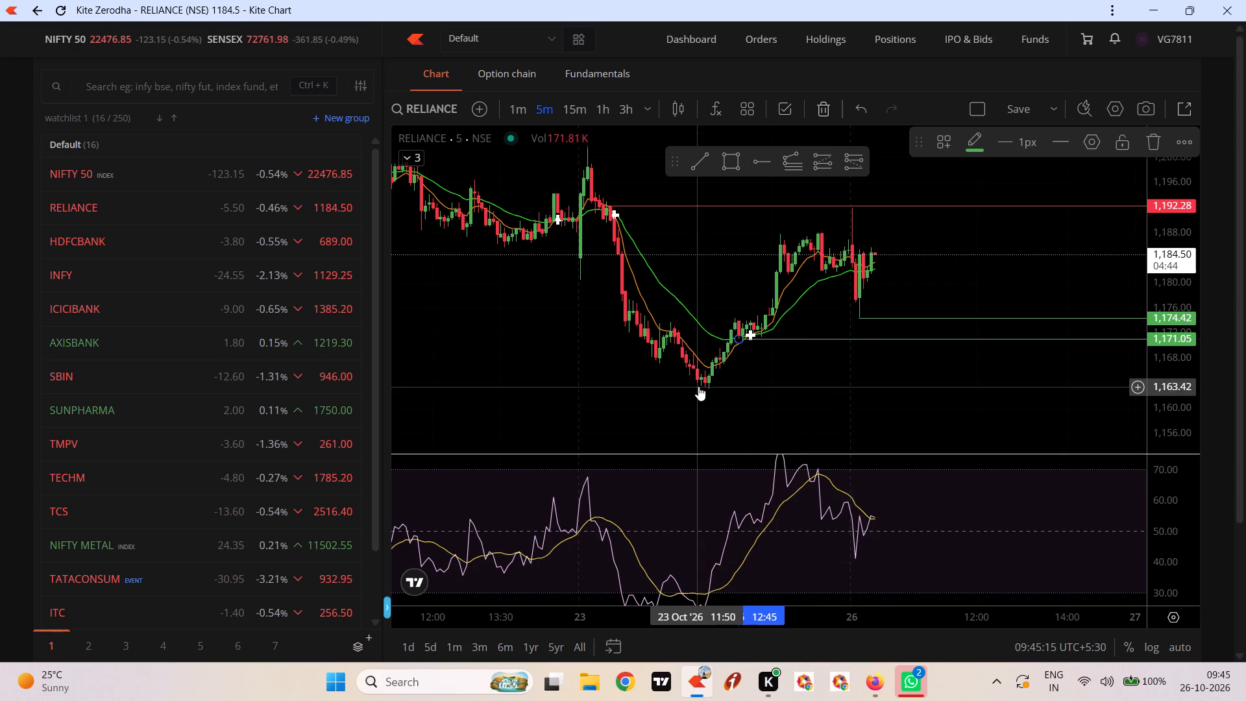
pyautogui.click(698, 386)
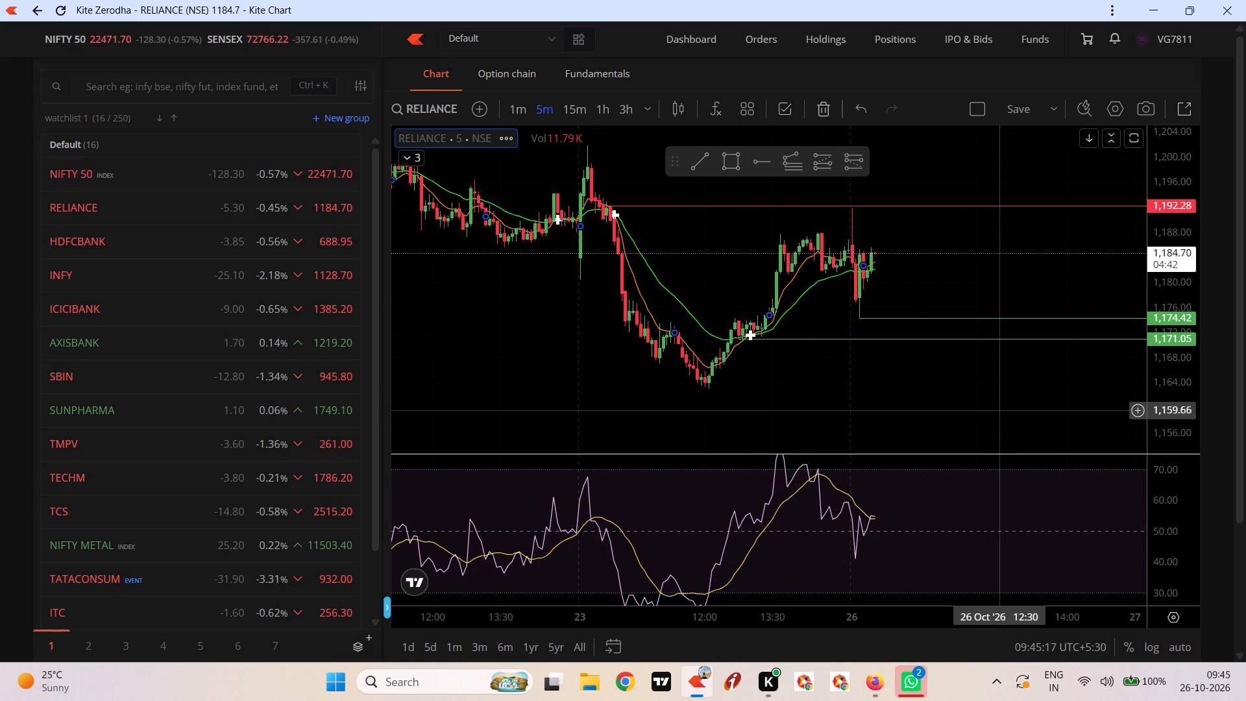
pyautogui.click(761, 160)
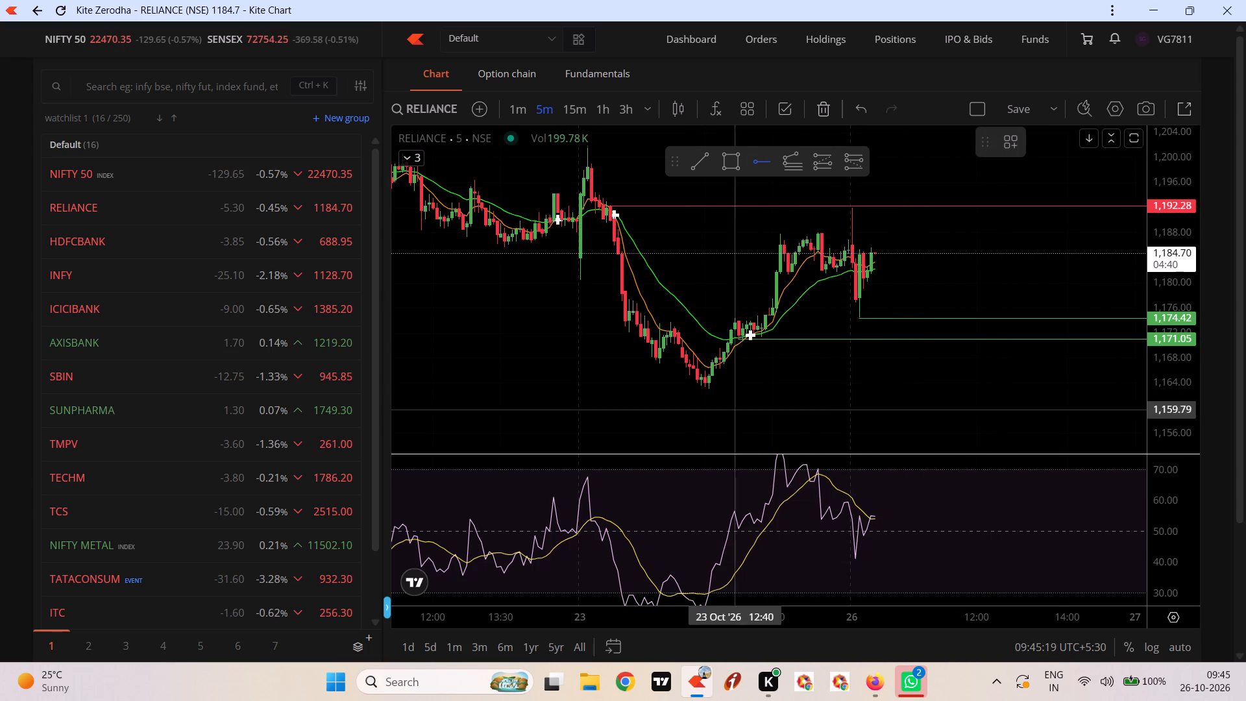
pyautogui.click(703, 389)
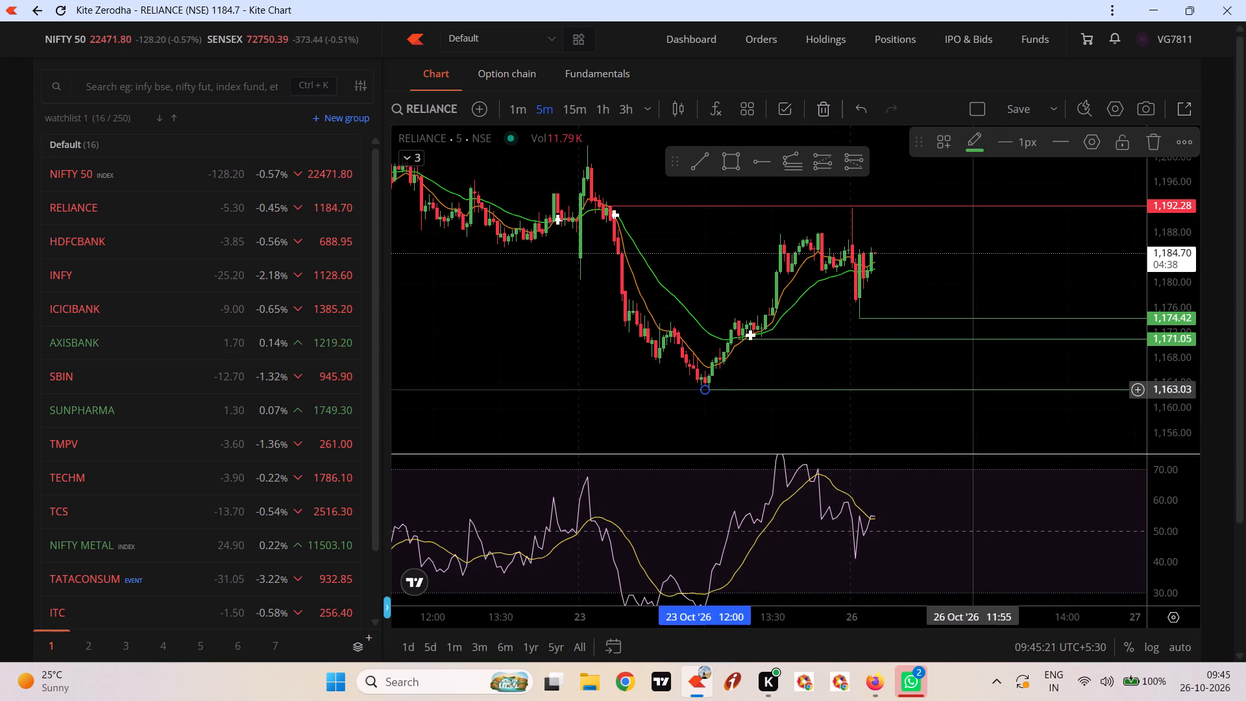
pyautogui.click(964, 364)
# Draw a horizontal ray with the red drawing template at about 1,201.98, level with the 23 Oct high.
pyautogui.moveTo(961, 368); pyautogui.dragTo(920, 499)
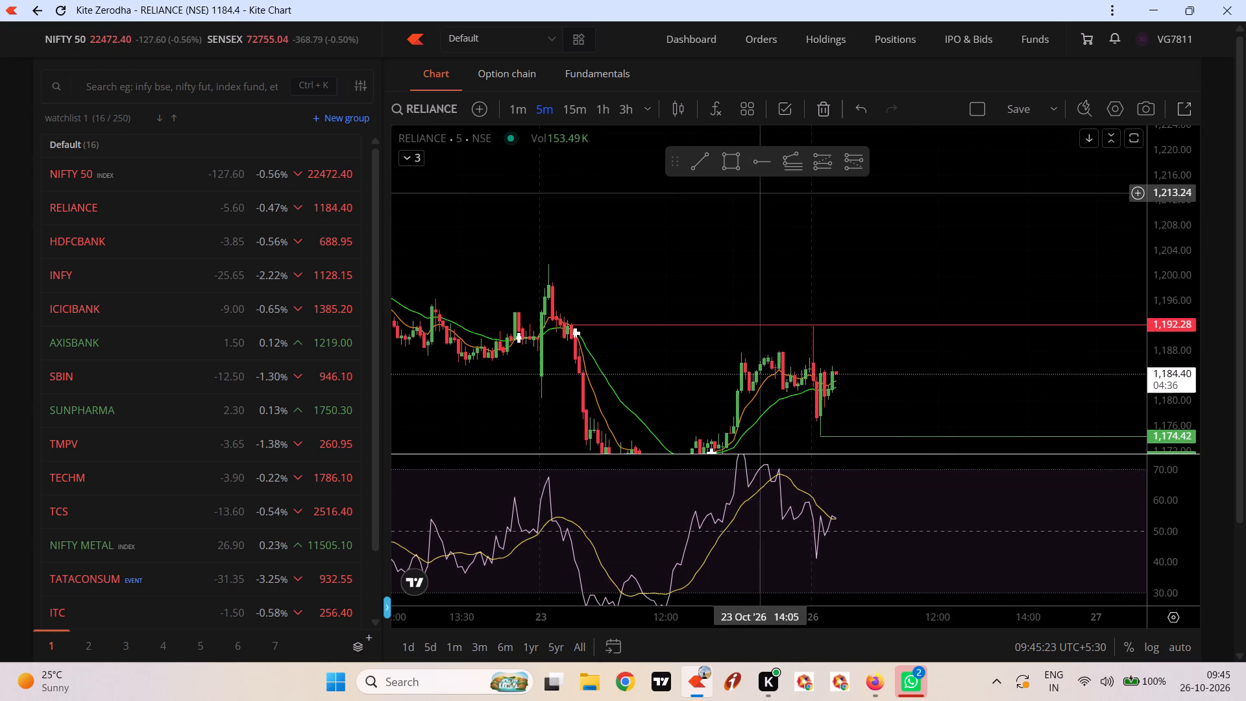
pyautogui.click(755, 162)
pyautogui.click(1010, 146)
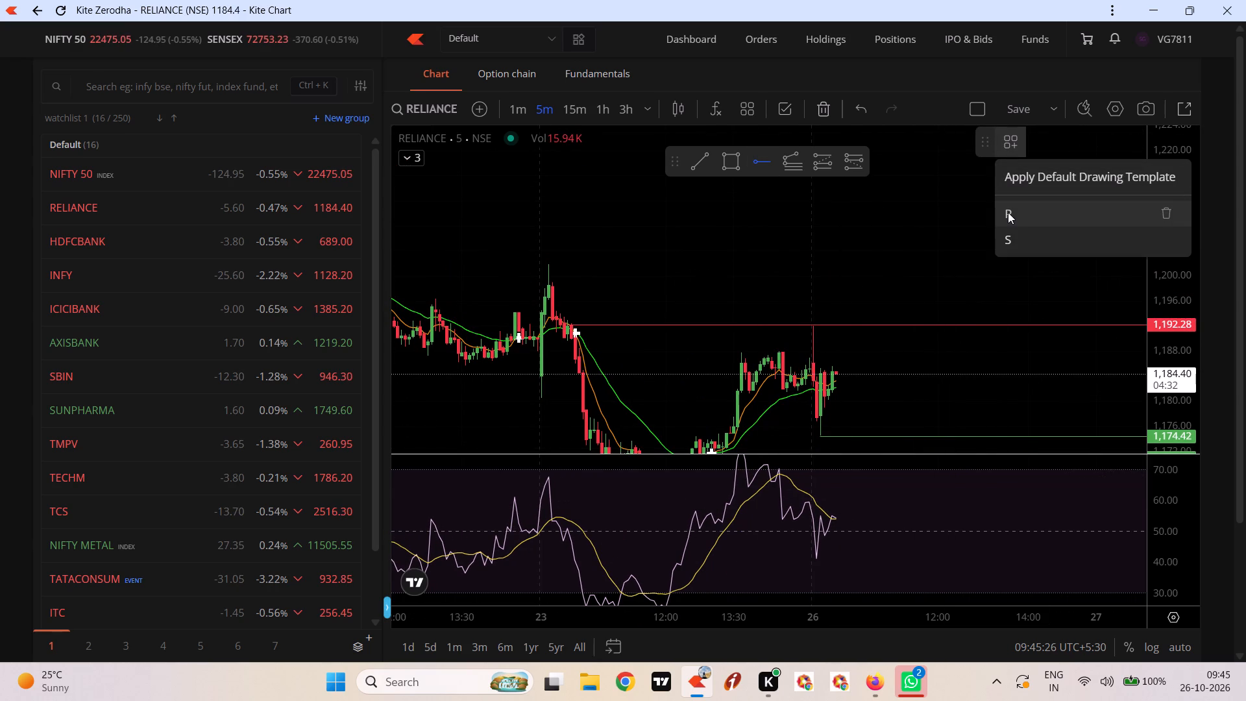
pyautogui.click(1006, 211)
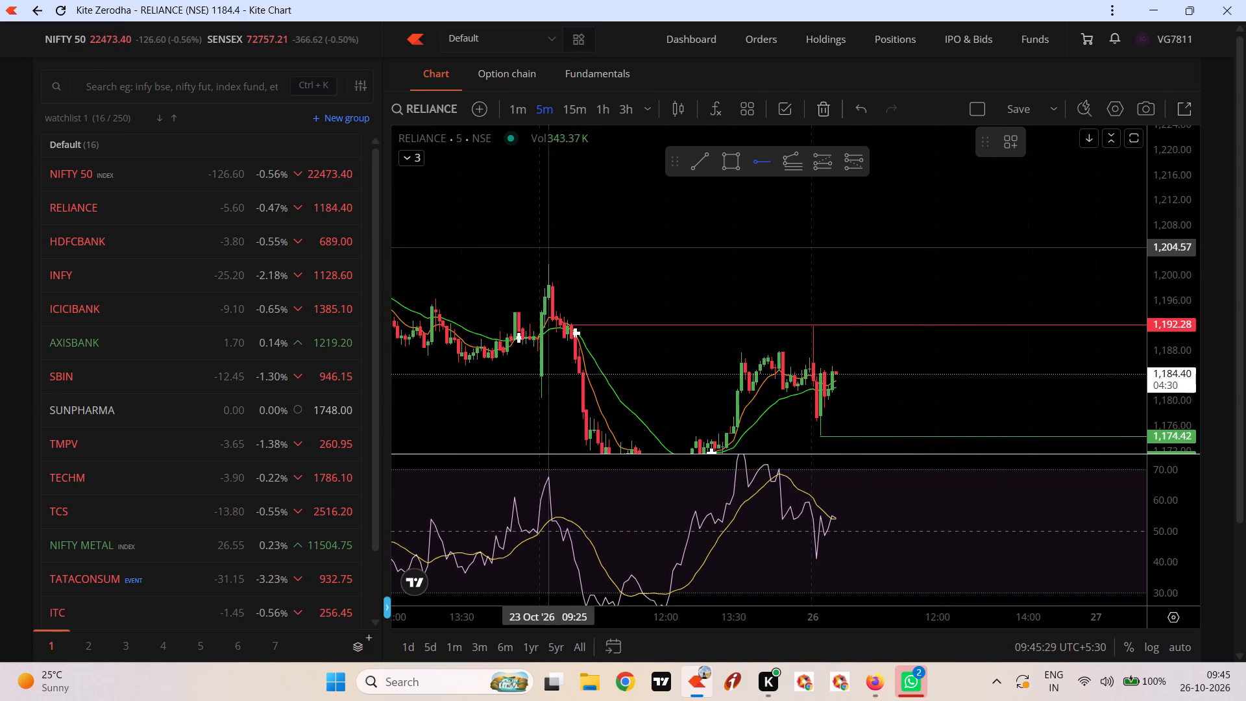
pyautogui.click(539, 263)
pyautogui.click(922, 230)
# Move the upper red ray's starting point back to 22 Oct 09:50 at about 1,201.47.
pyautogui.scroll(-5, 923, 236)
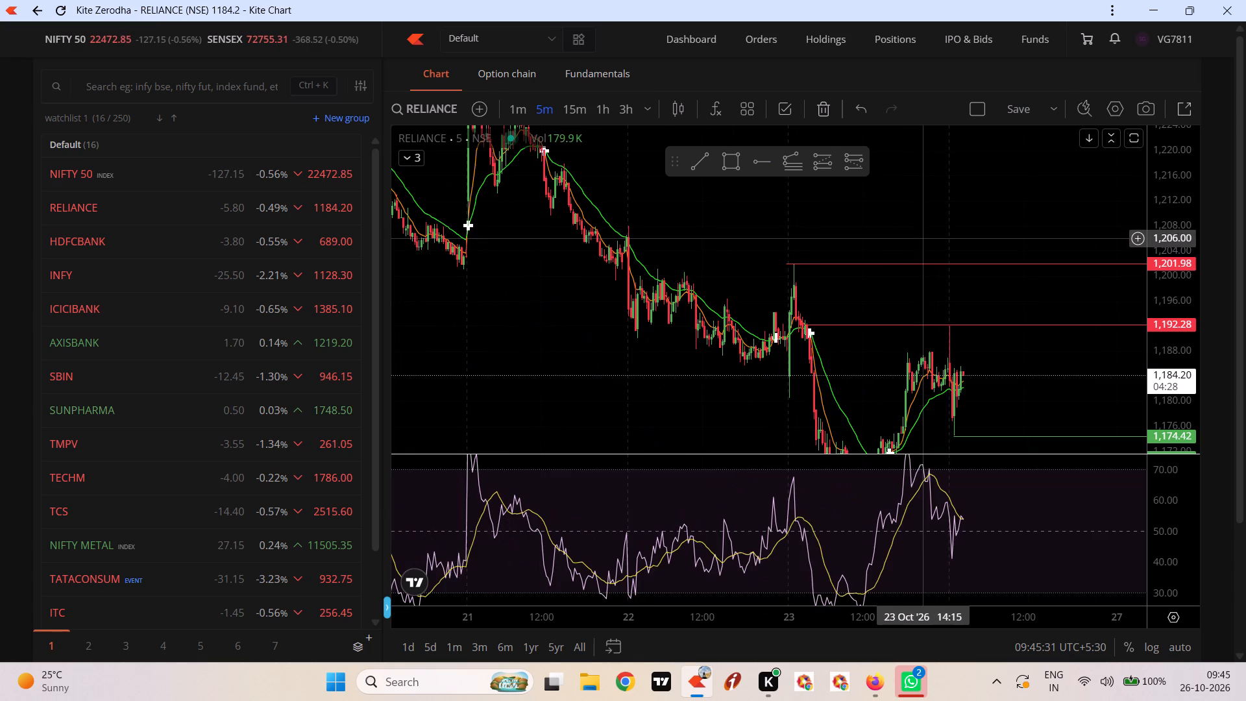
pyautogui.moveTo(785, 262); pyautogui.dragTo(641, 265)
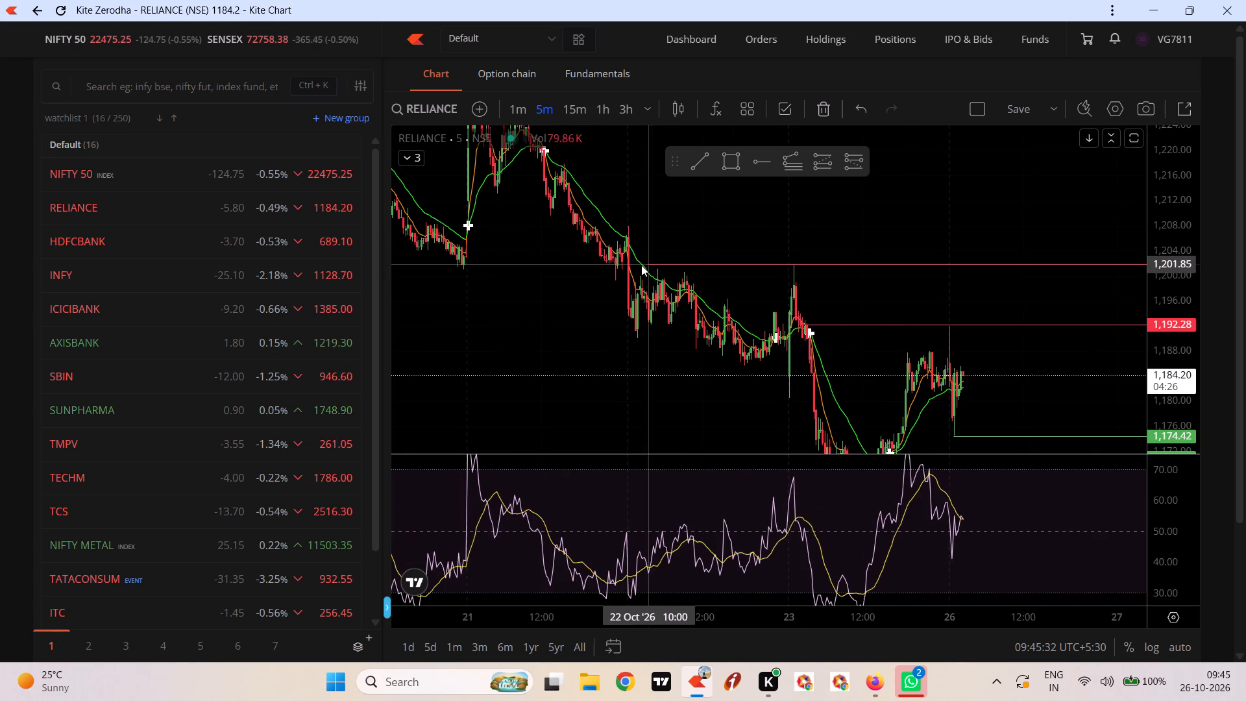
pyautogui.moveTo(641, 265); pyautogui.dragTo(643, 266)
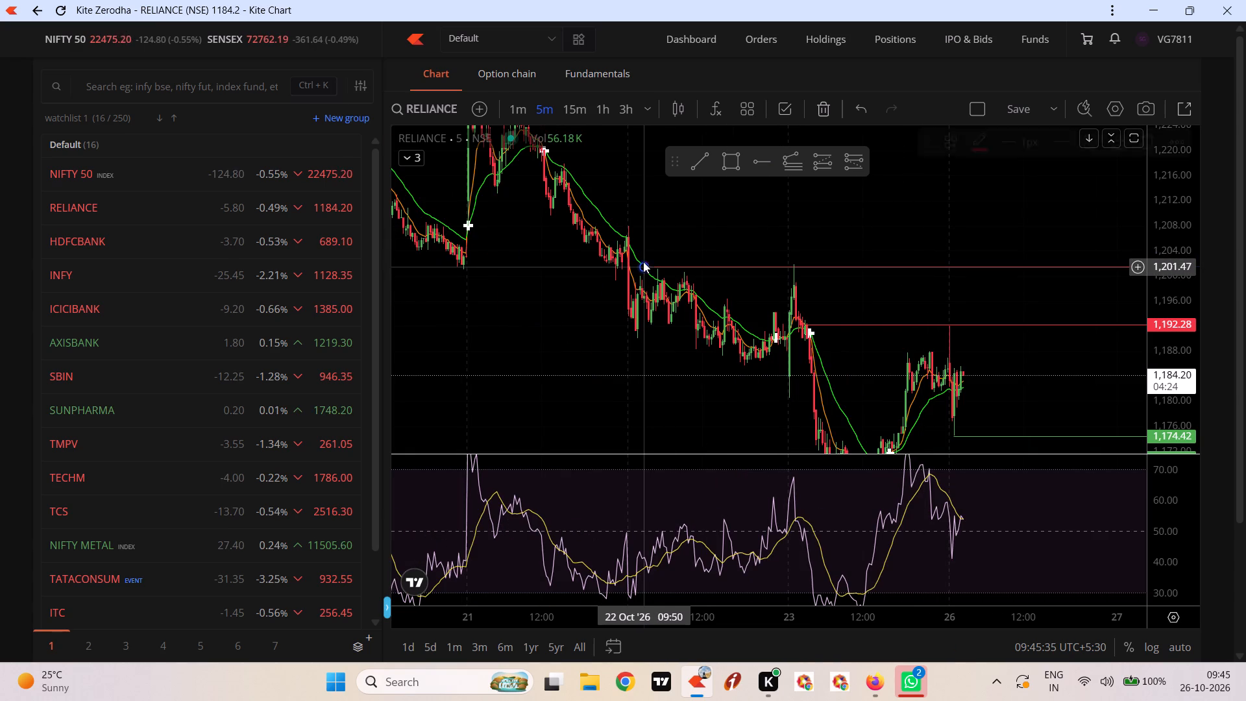
# Switch the RELIANCE chart to the 1-hour interval and bring the recent candles and drawn levels into view.
pyautogui.click(607, 116)
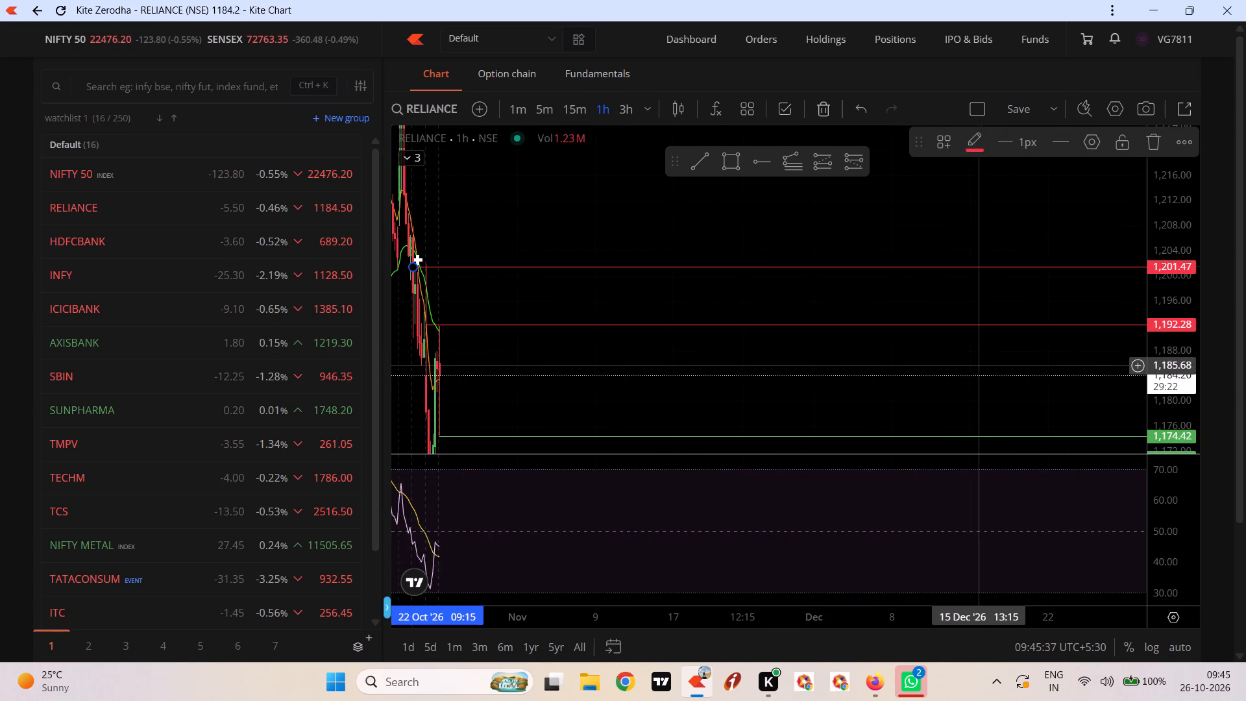
pyautogui.scroll(-19, 1170, 298)
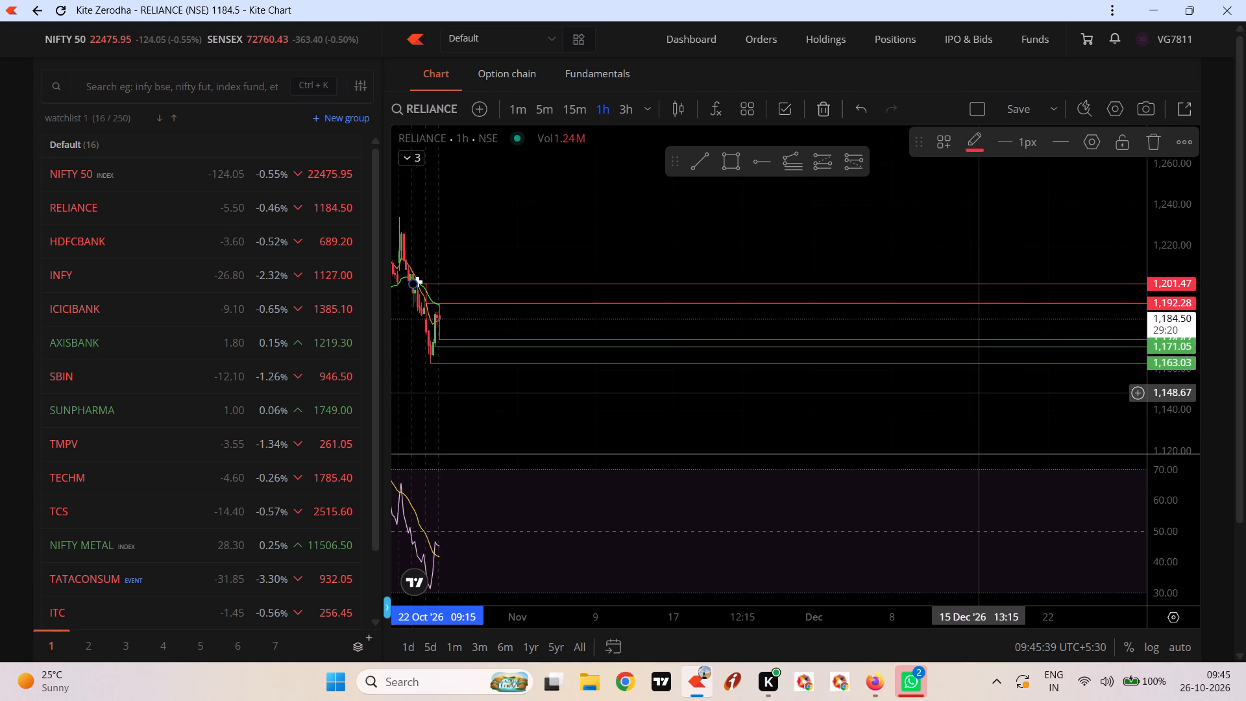
pyautogui.moveTo(912, 402); pyautogui.dragTo(1113, 344)
pyautogui.scroll(7, 979, 412)
pyautogui.moveTo(686, 396); pyautogui.dragTo(1106, 390)
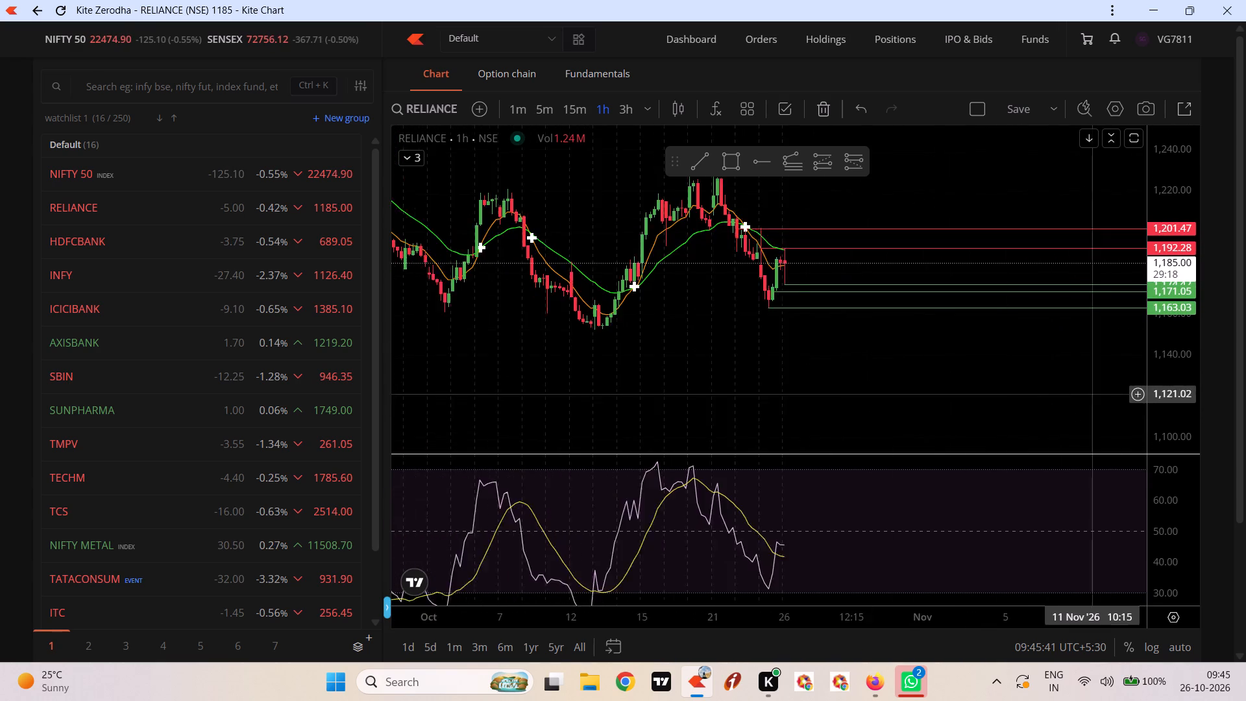
# Draw a red horizontal ray at about 1,226.09 from 16 Oct 14:15, level with the mid-October highs.
pyautogui.moveTo(1106, 390); pyautogui.dragTo(1132, 384)
pyautogui.scroll(6, 956, 384)
pyautogui.moveTo(942, 376); pyautogui.dragTo(1009, 433)
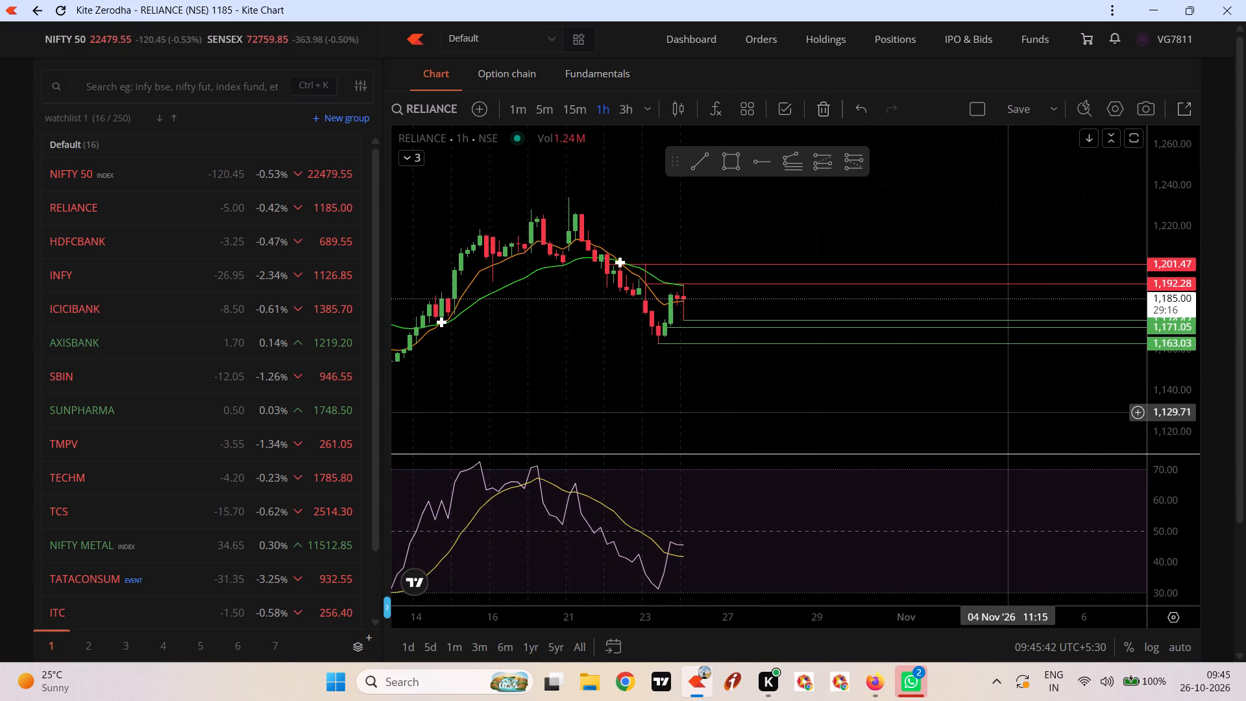
pyautogui.click(754, 159)
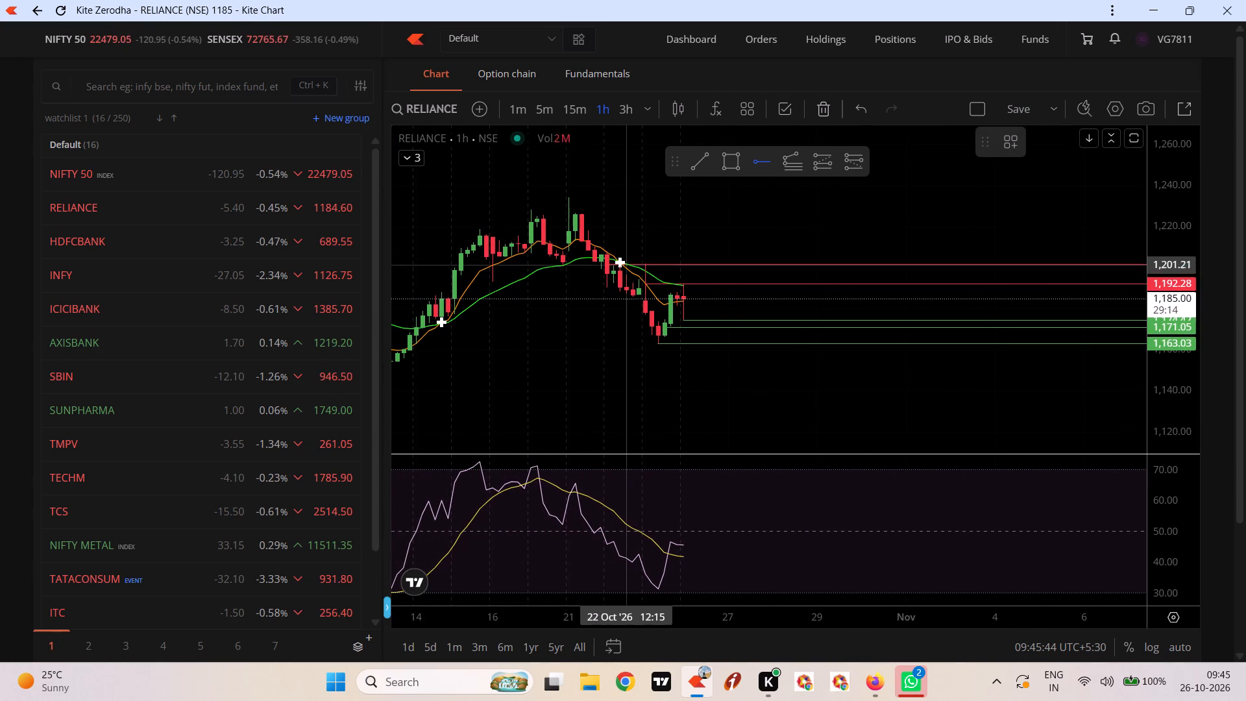
pyautogui.click(526, 213)
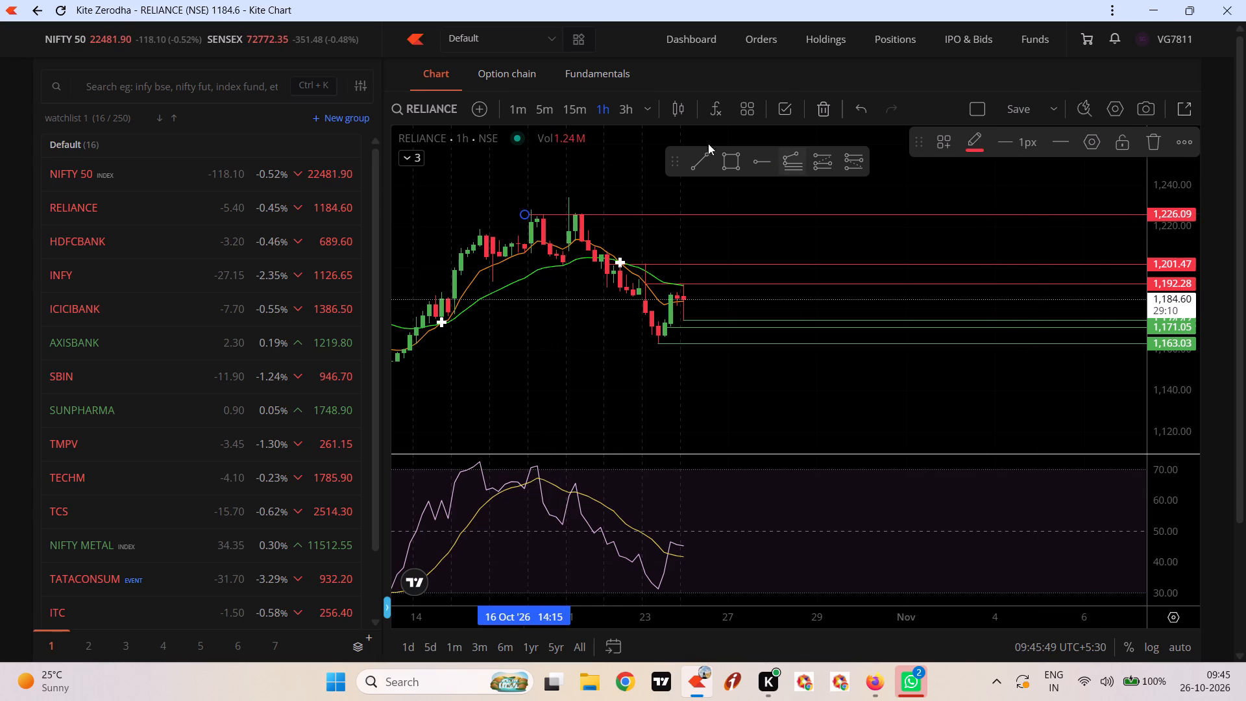
# Save the current chart setup as the default layout.
pyautogui.click(787, 109)
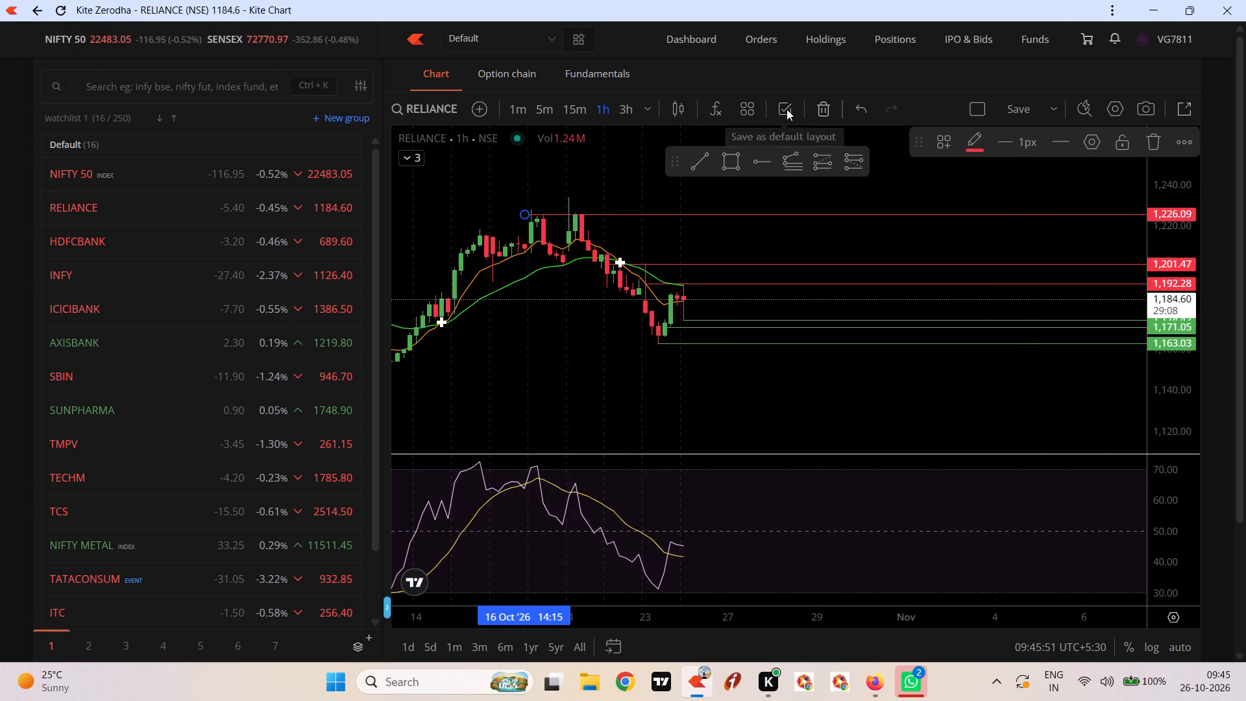
# Pop the RELIANCE chart out into a separate browser window and close the original chart window.
pyautogui.click(1184, 112)
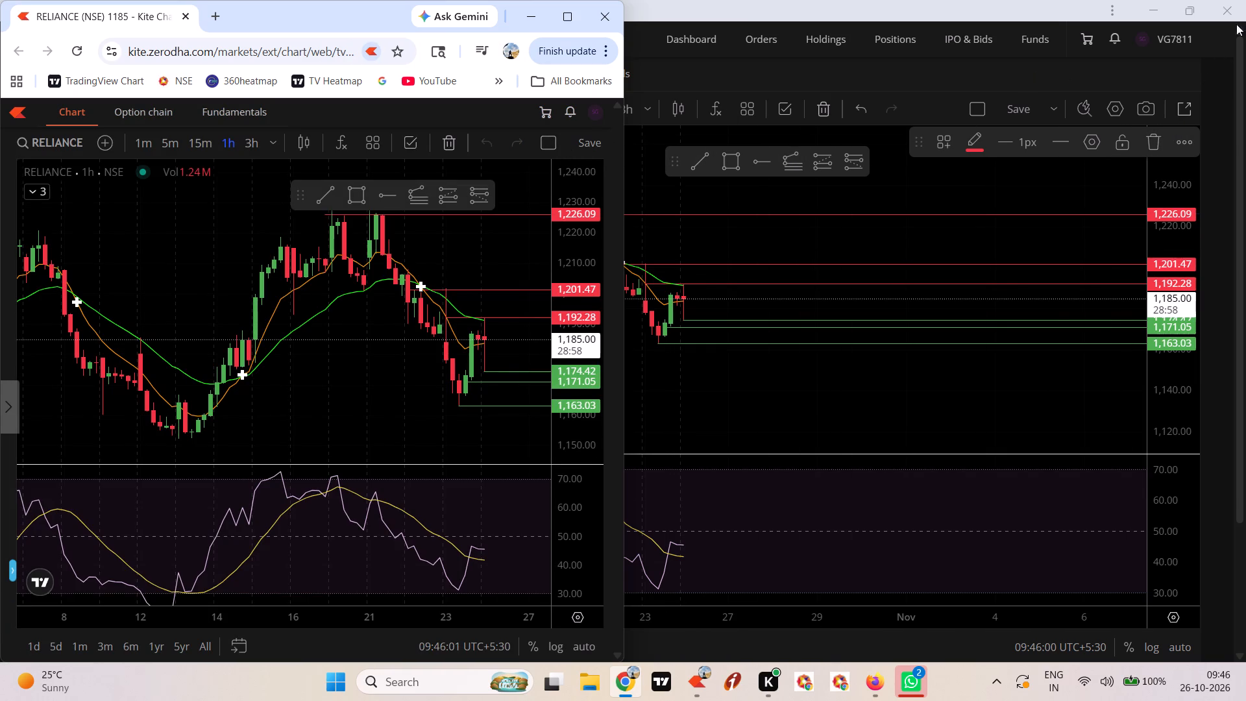
pyautogui.click(1231, 8)
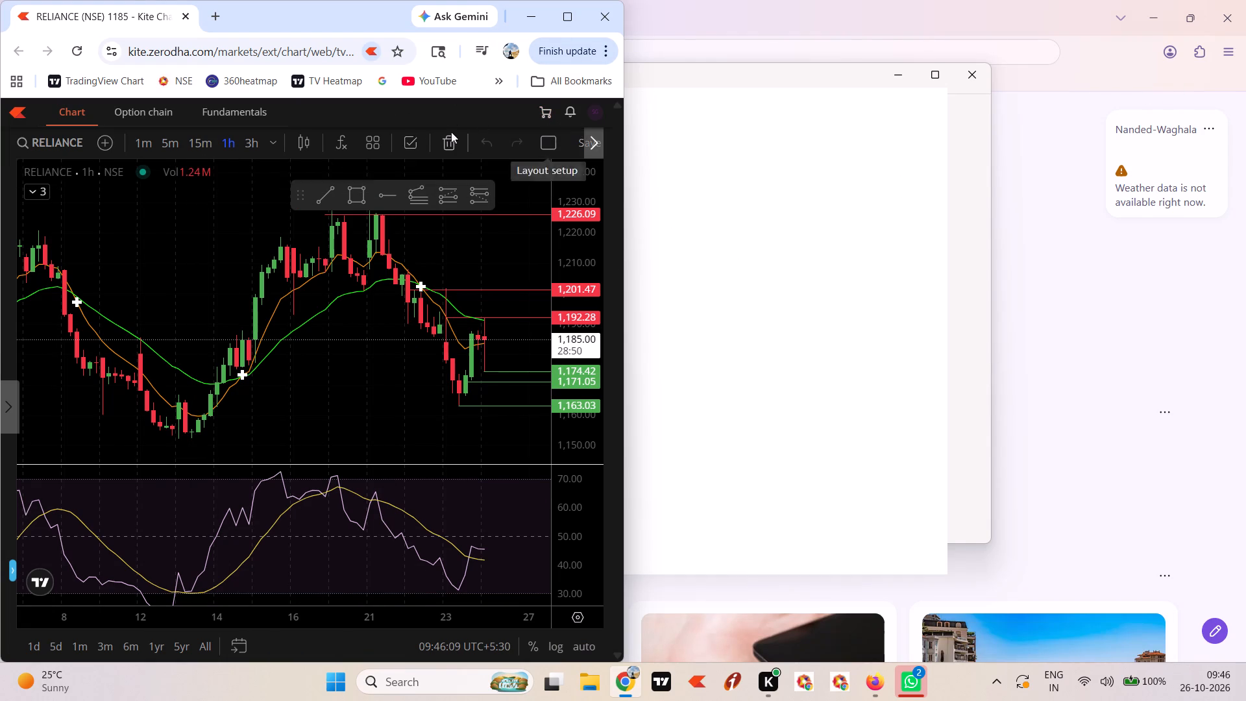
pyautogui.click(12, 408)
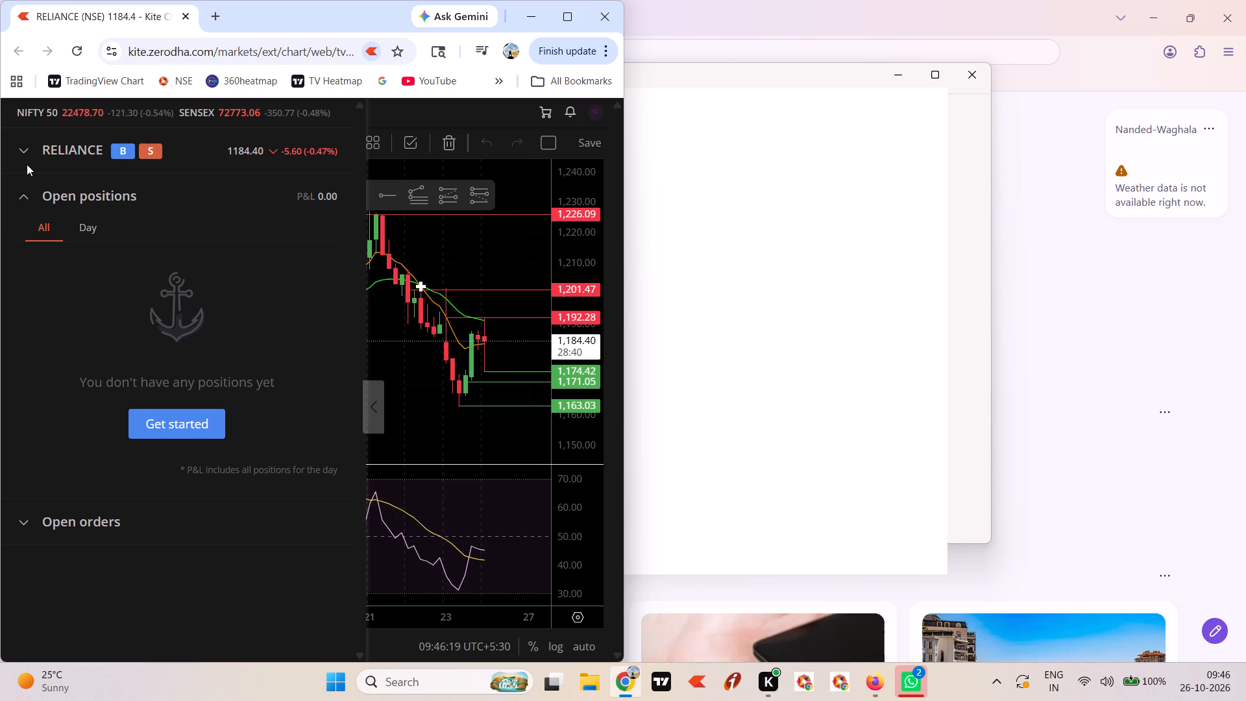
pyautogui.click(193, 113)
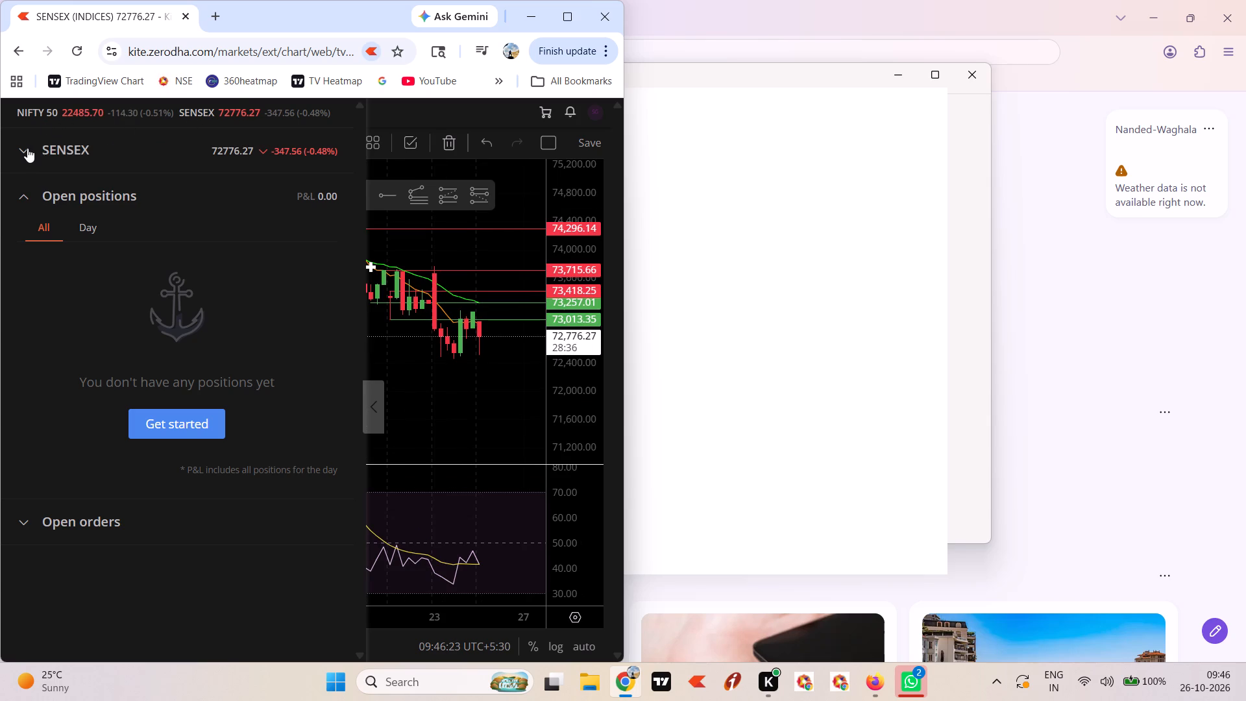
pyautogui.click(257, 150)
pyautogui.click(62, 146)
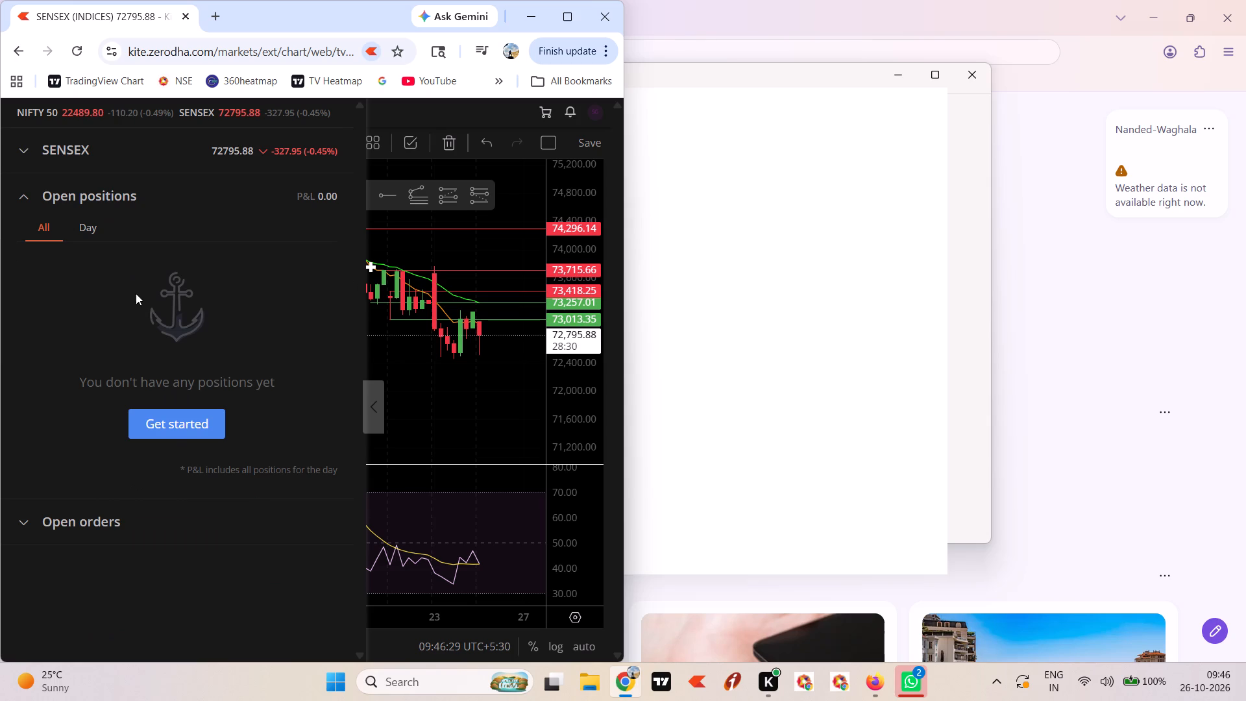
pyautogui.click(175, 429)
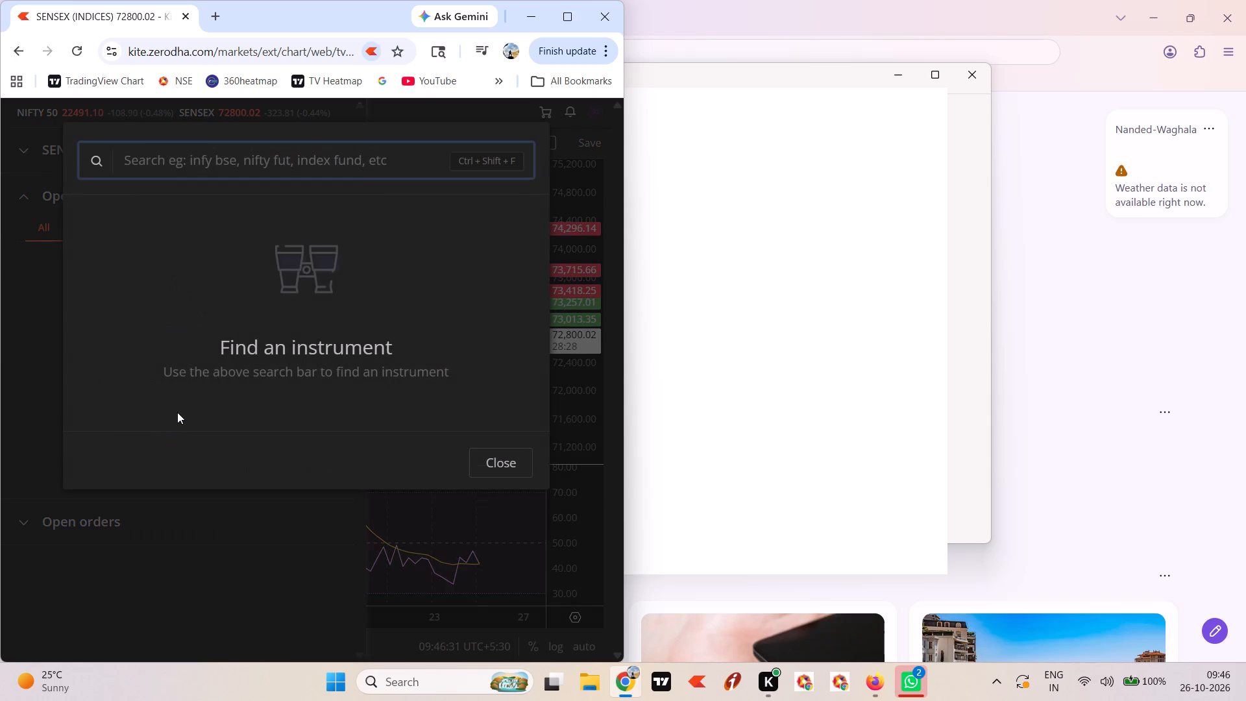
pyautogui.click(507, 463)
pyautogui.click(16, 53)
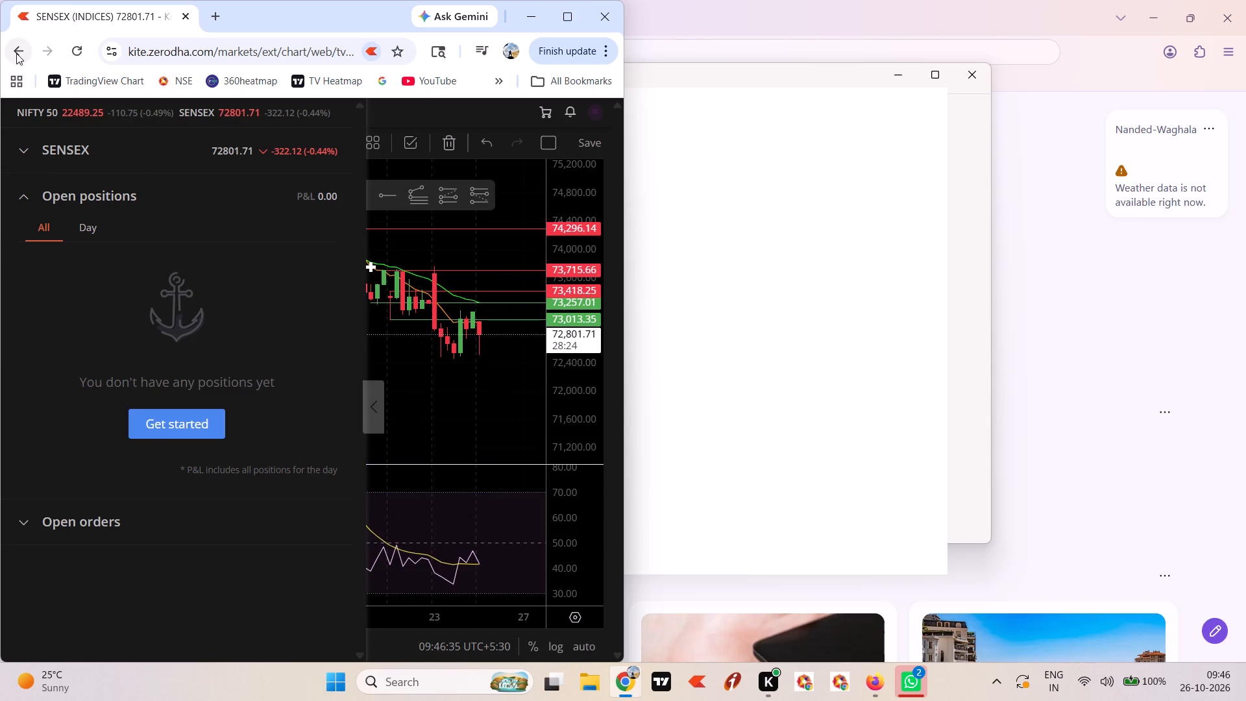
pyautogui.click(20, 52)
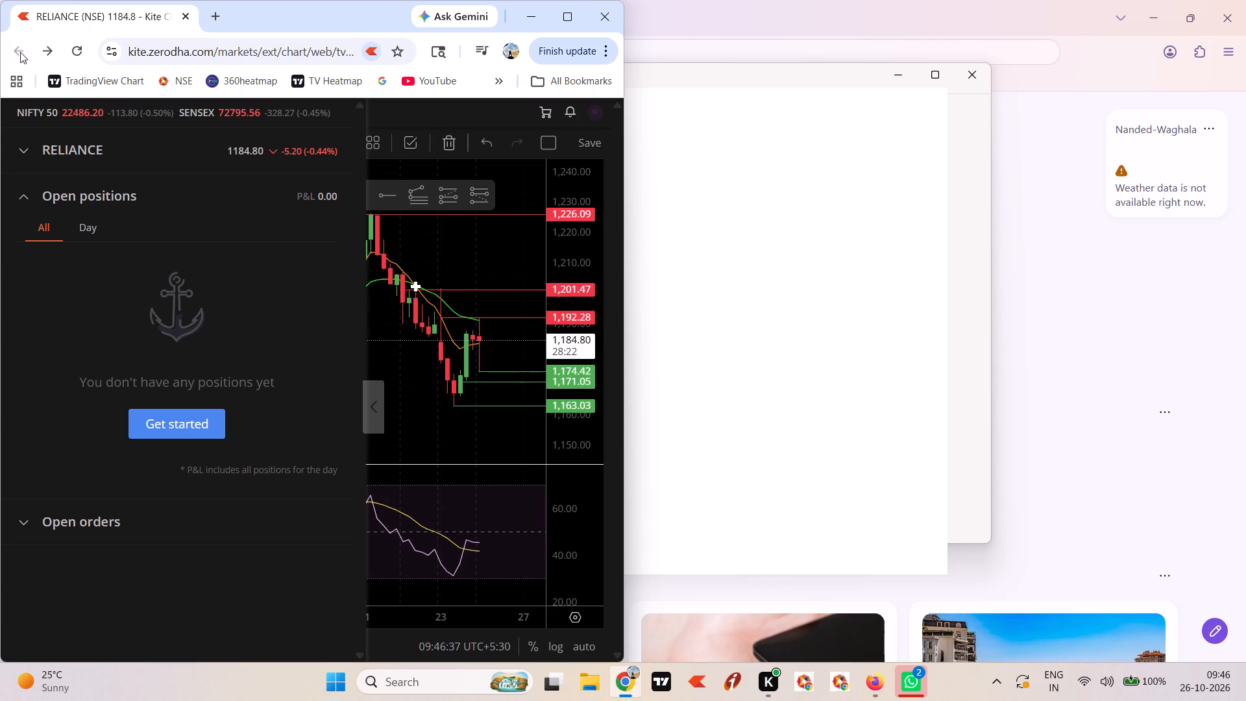
# Close the leftover blank window and maximize the popped-out RELIANCE chart window.
pyautogui.click(969, 78)
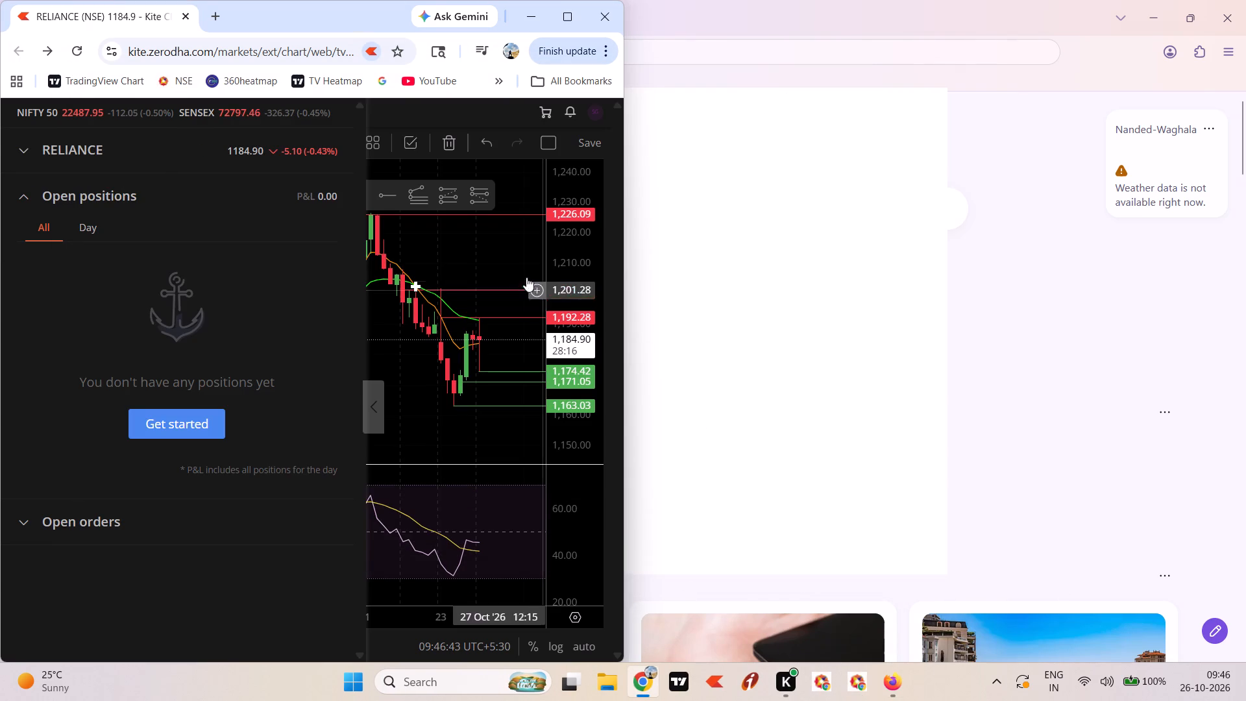
pyautogui.click(573, 17)
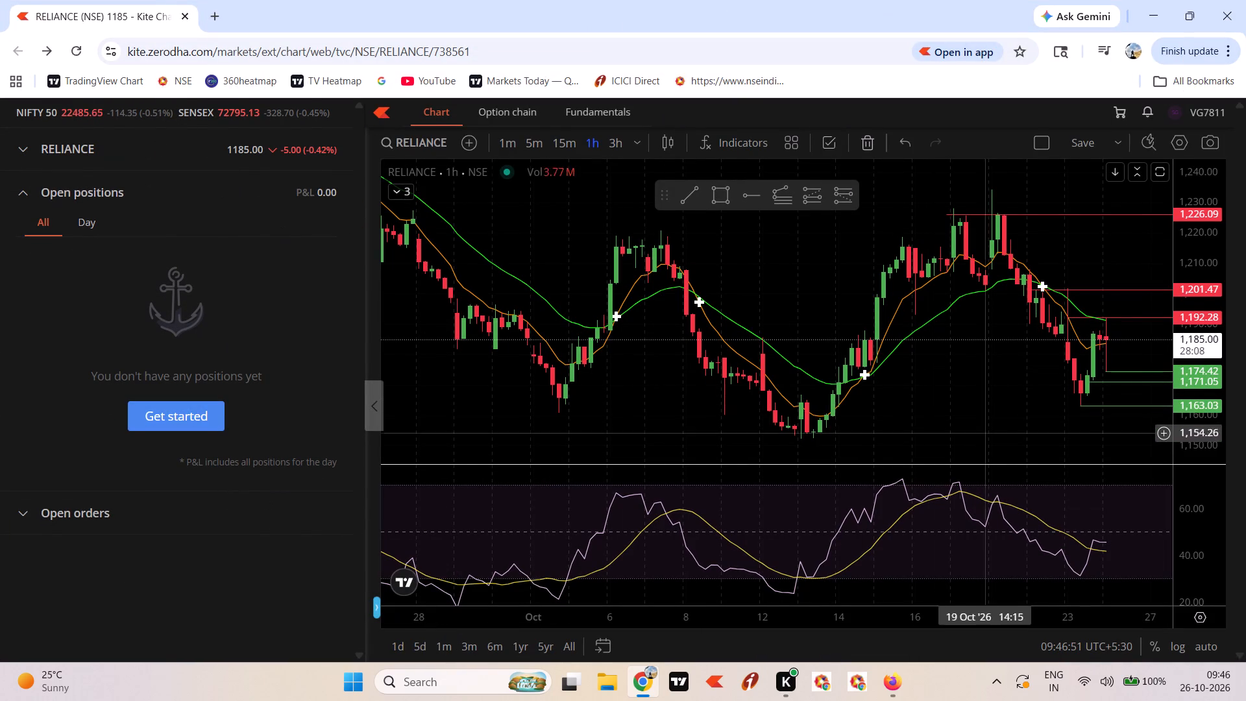
# Move the top red ray's starting point back to the 25 Sep 12:15 candle at about 1,227.94.
pyautogui.scroll(-2, 1138, 430)
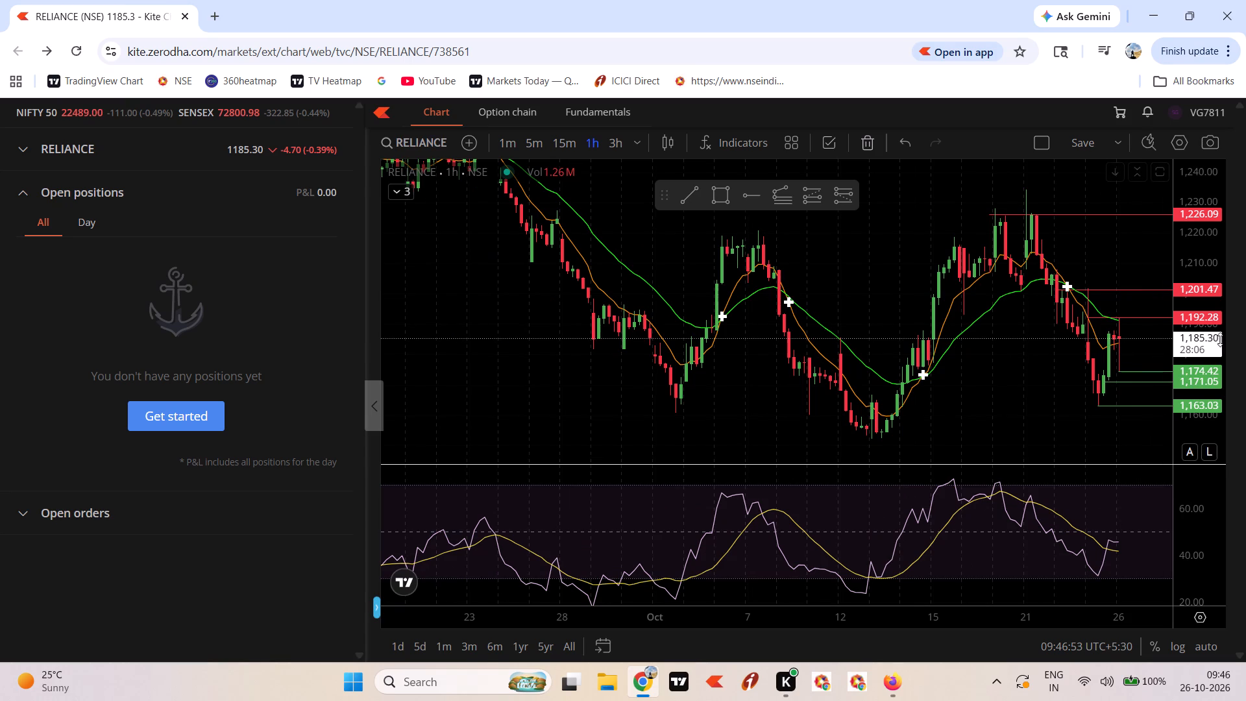
pyautogui.scroll(-10, 1205, 354)
pyautogui.moveTo(1134, 401); pyautogui.dragTo(934, 389)
pyautogui.scroll(-1, 1030, 418)
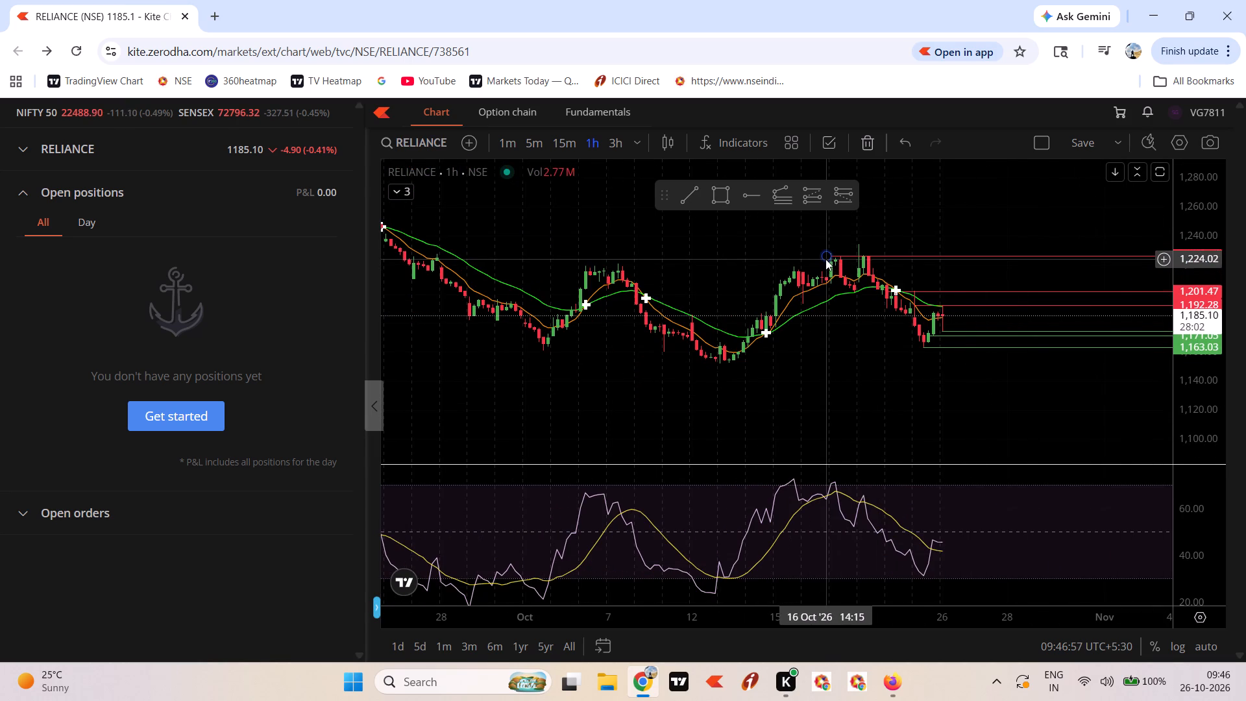
pyautogui.moveTo(825, 258); pyautogui.dragTo(589, 260)
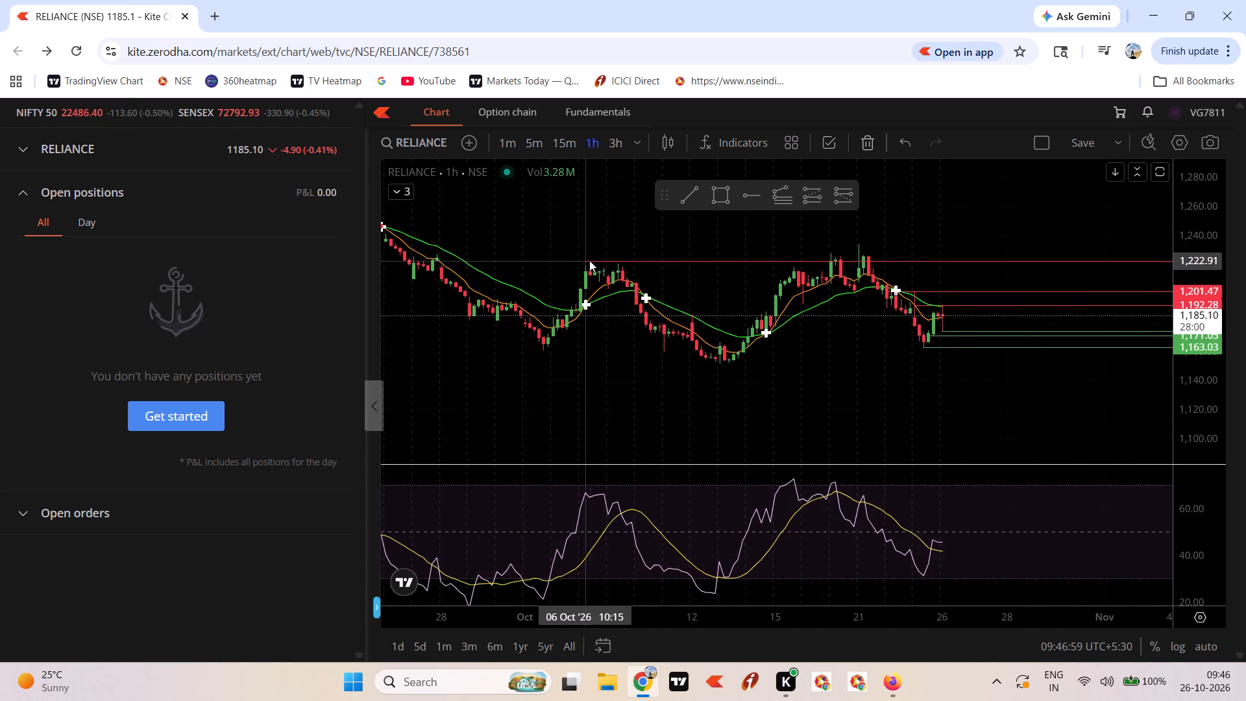
pyautogui.moveTo(589, 260); pyautogui.dragTo(432, 247)
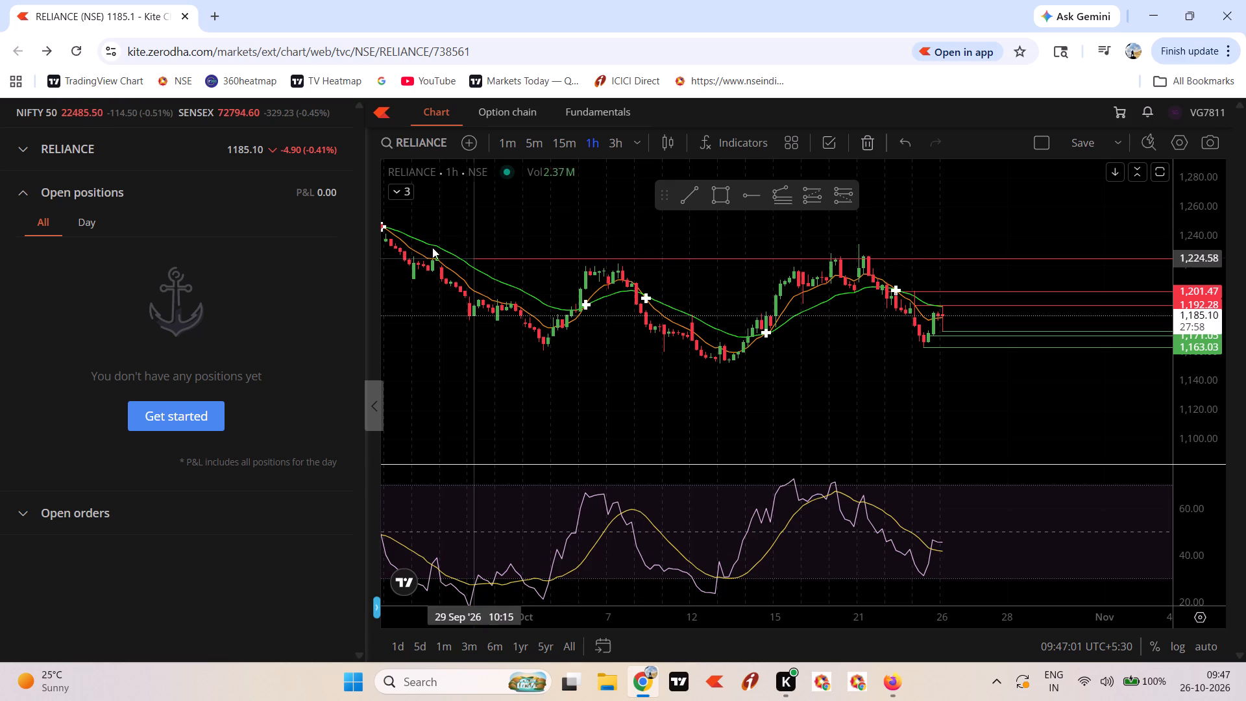
pyautogui.moveTo(432, 247); pyautogui.dragTo(426, 253)
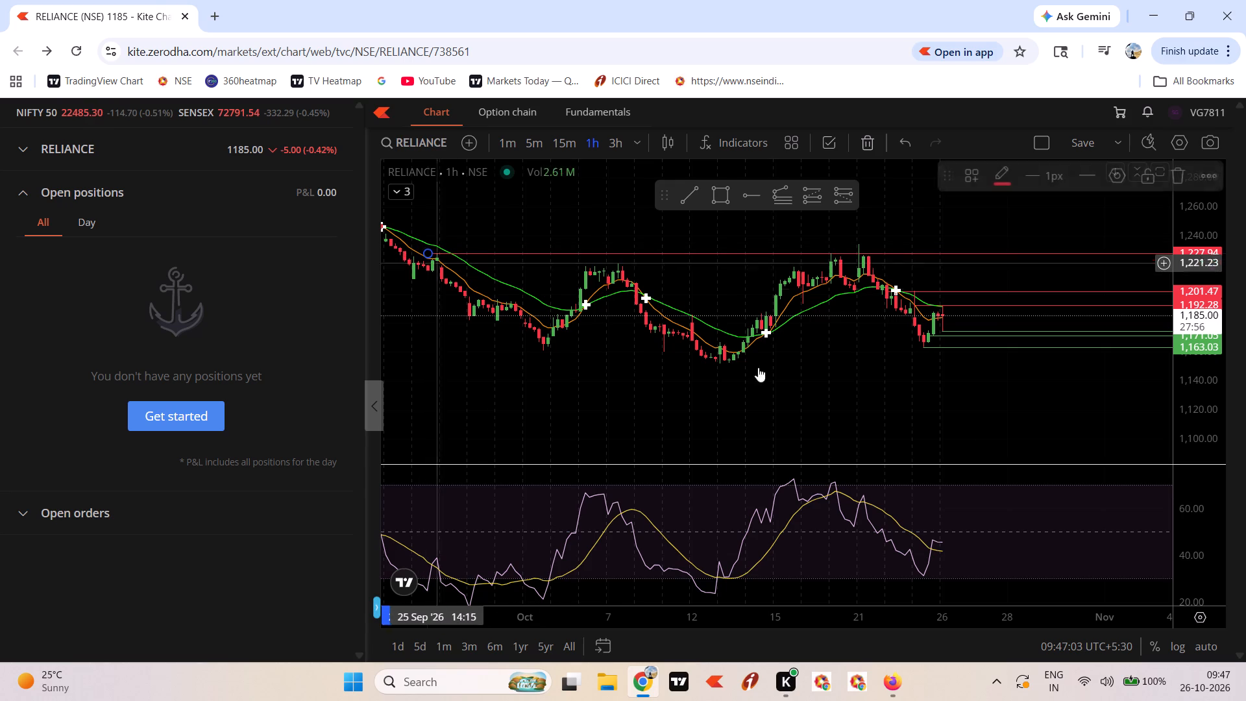
pyautogui.scroll(6, 1195, 356)
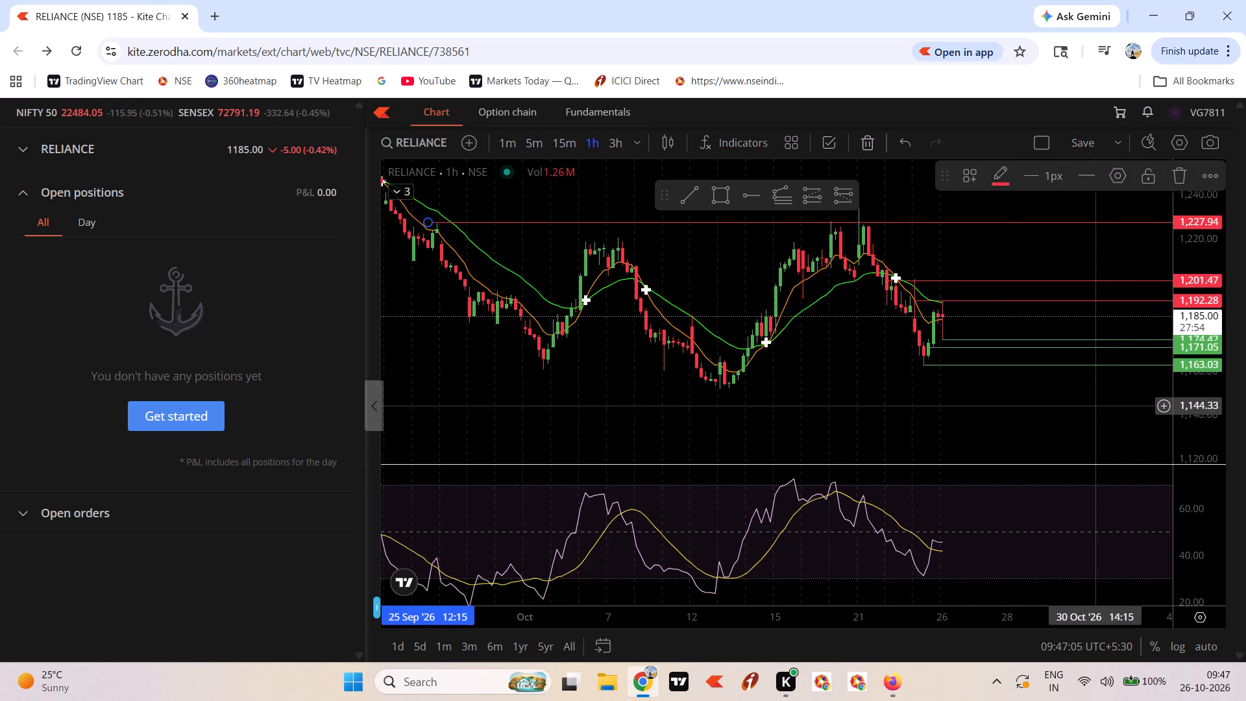
pyautogui.moveTo(1102, 397); pyautogui.dragTo(1101, 358)
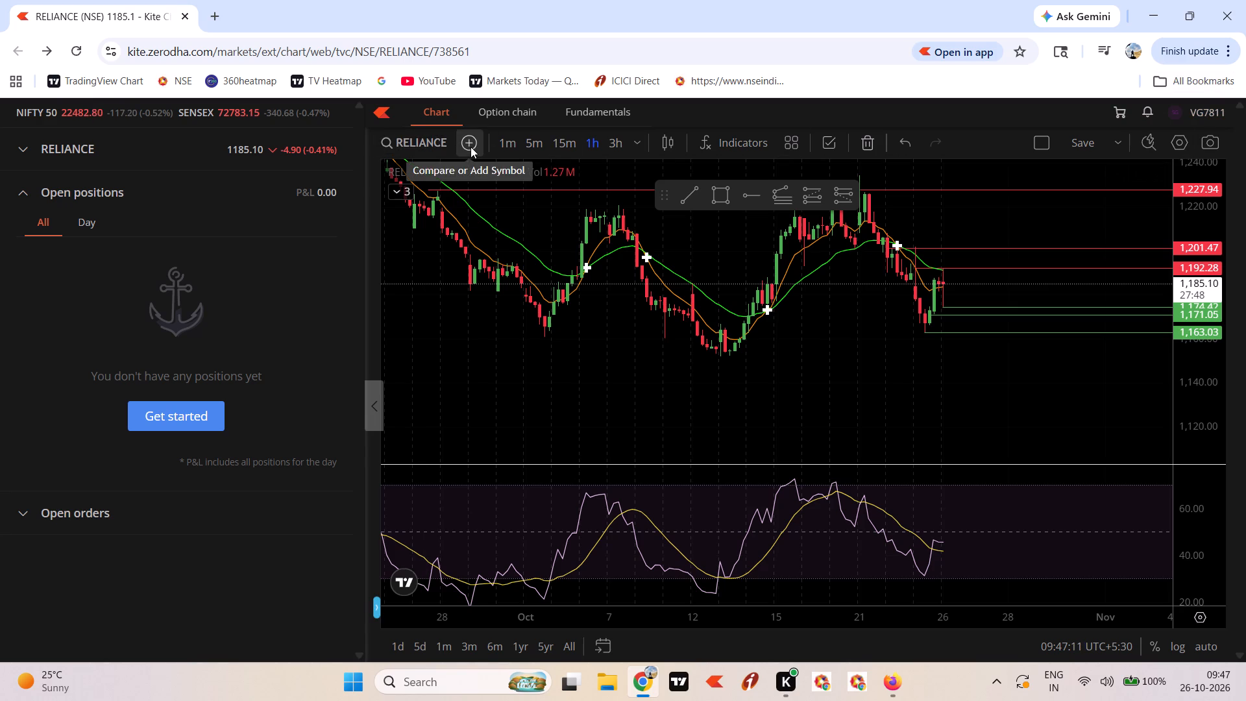
# Leave the RELIANCE chart for the dashboard and open the NIFTY 50 chart from the watchlist.
pyautogui.click(609, 109)
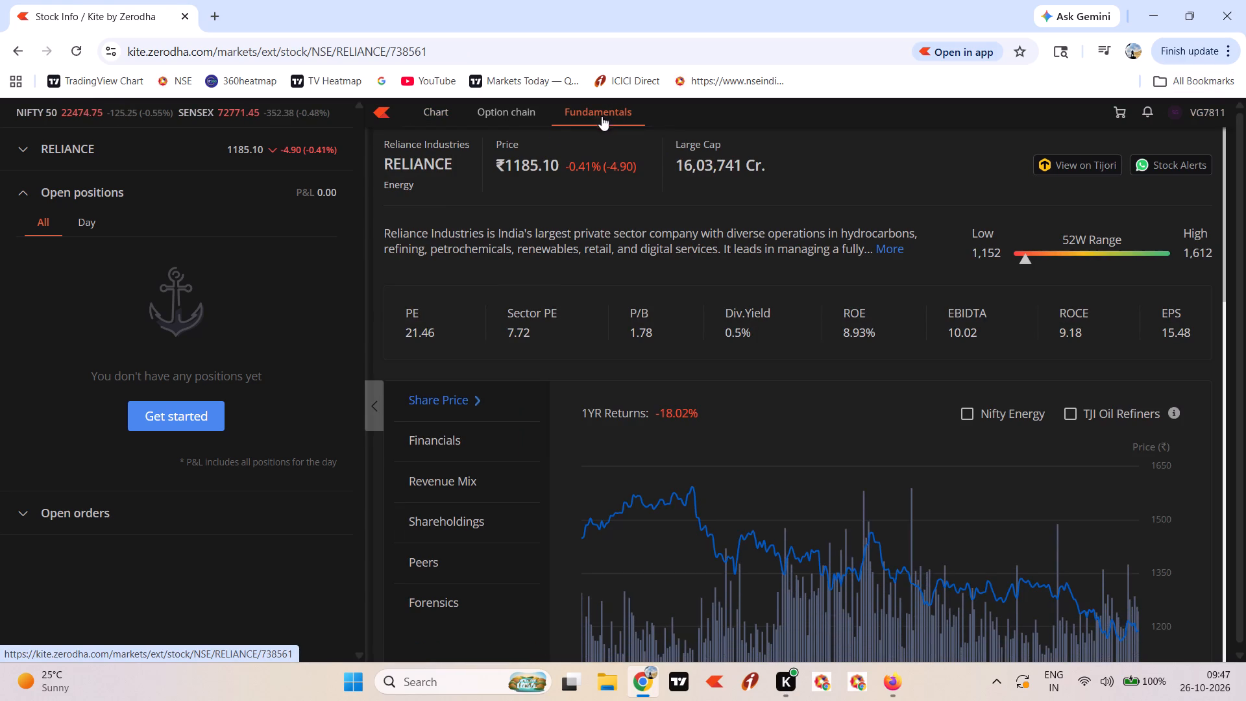
pyautogui.click(528, 113)
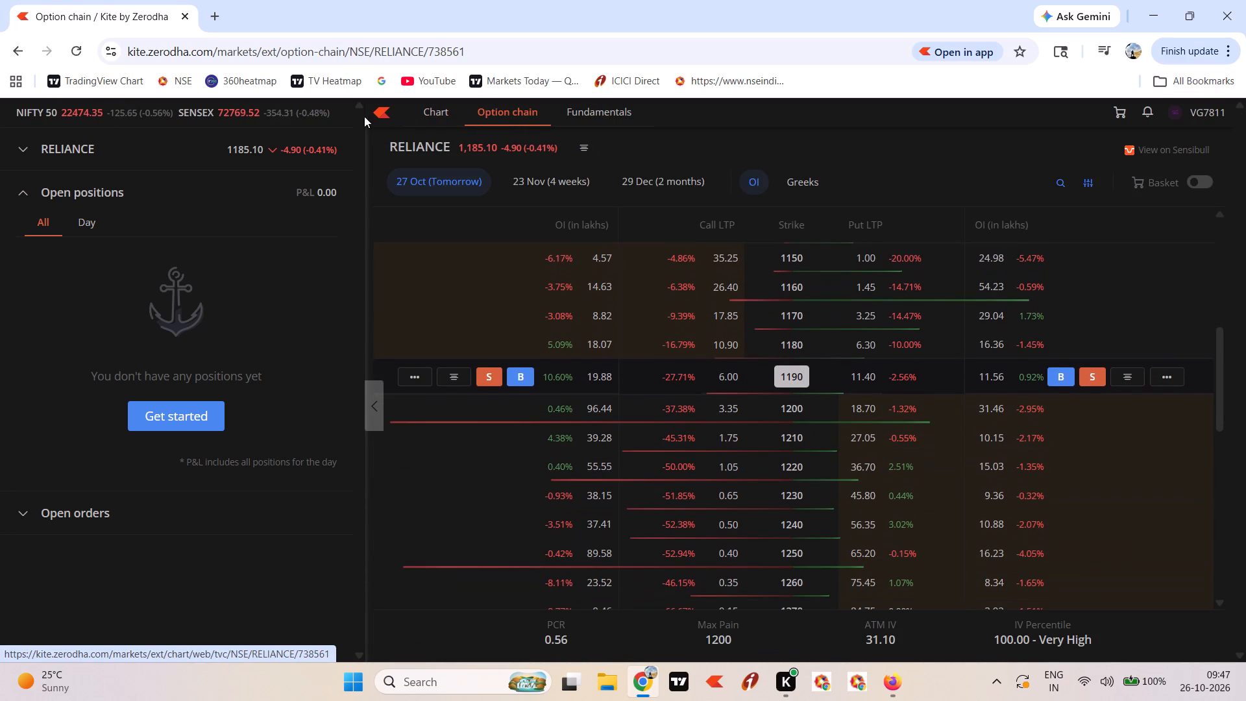
pyautogui.click(380, 114)
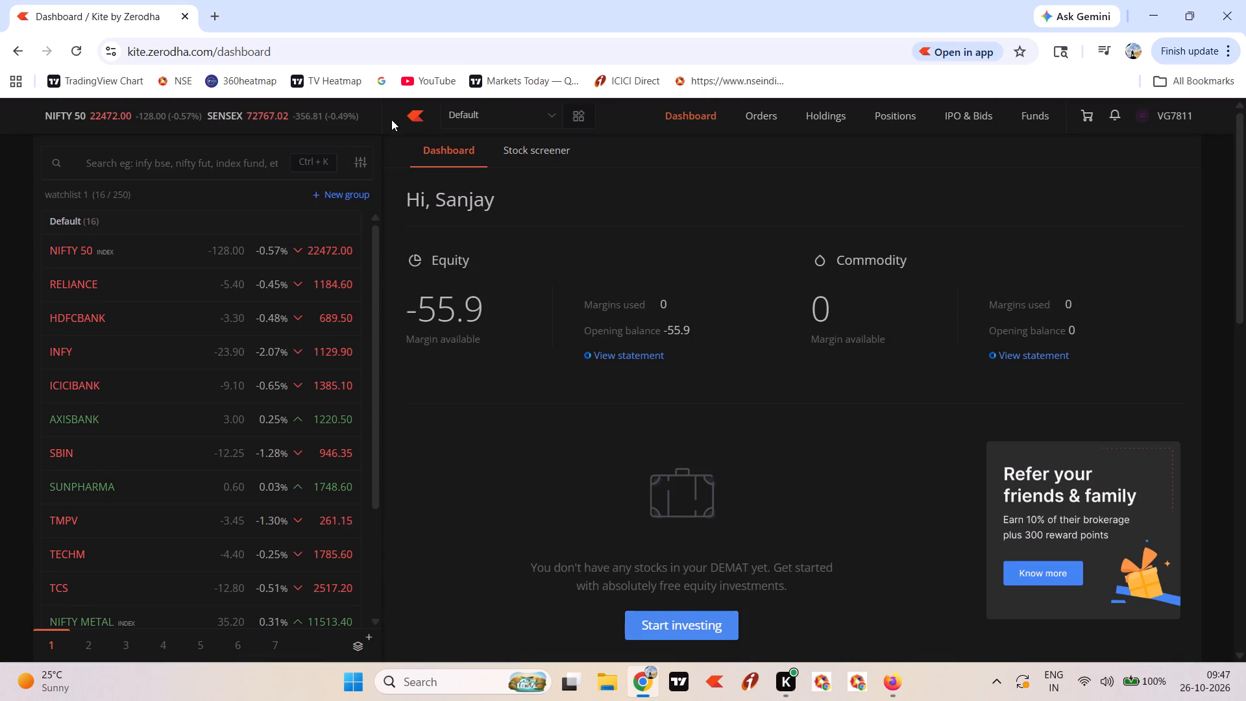
pyautogui.click(271, 256)
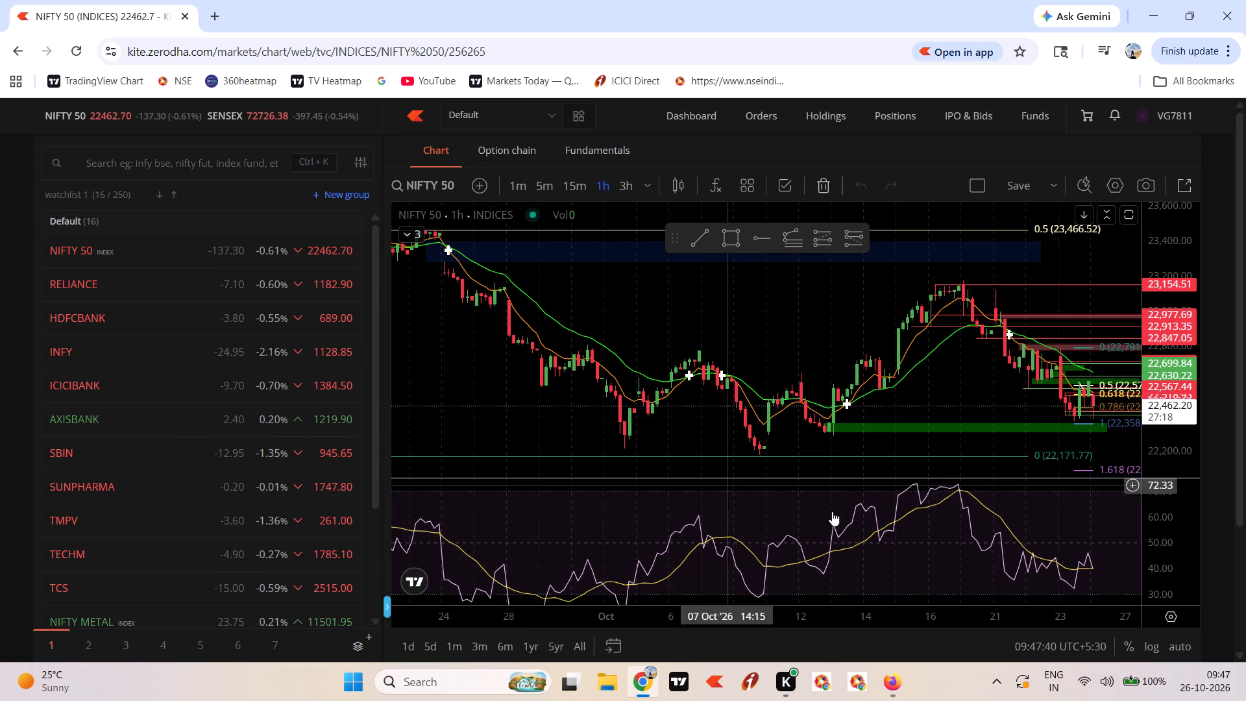
# Pop the NIFTY 50 chart out into its own browser tab and collapse the positions side panel.
pyautogui.scroll(9, 1000, 437)
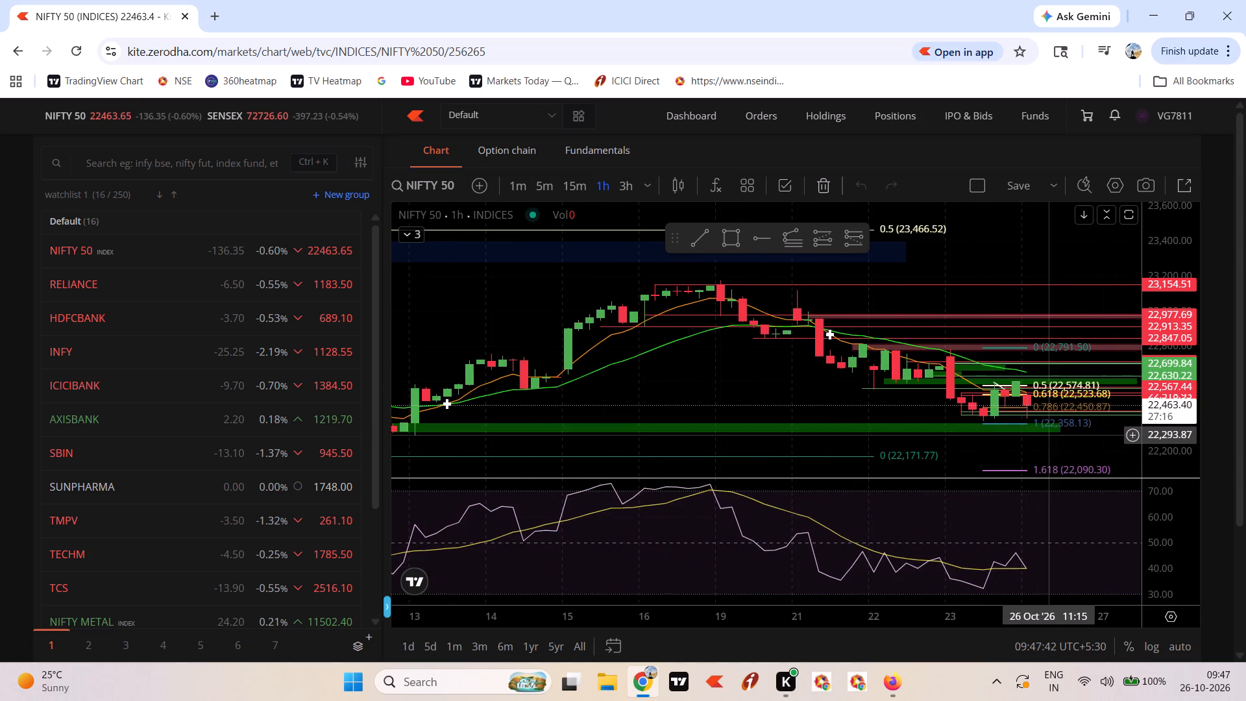
pyautogui.scroll(6, 1050, 435)
pyautogui.scroll(10, 1167, 389)
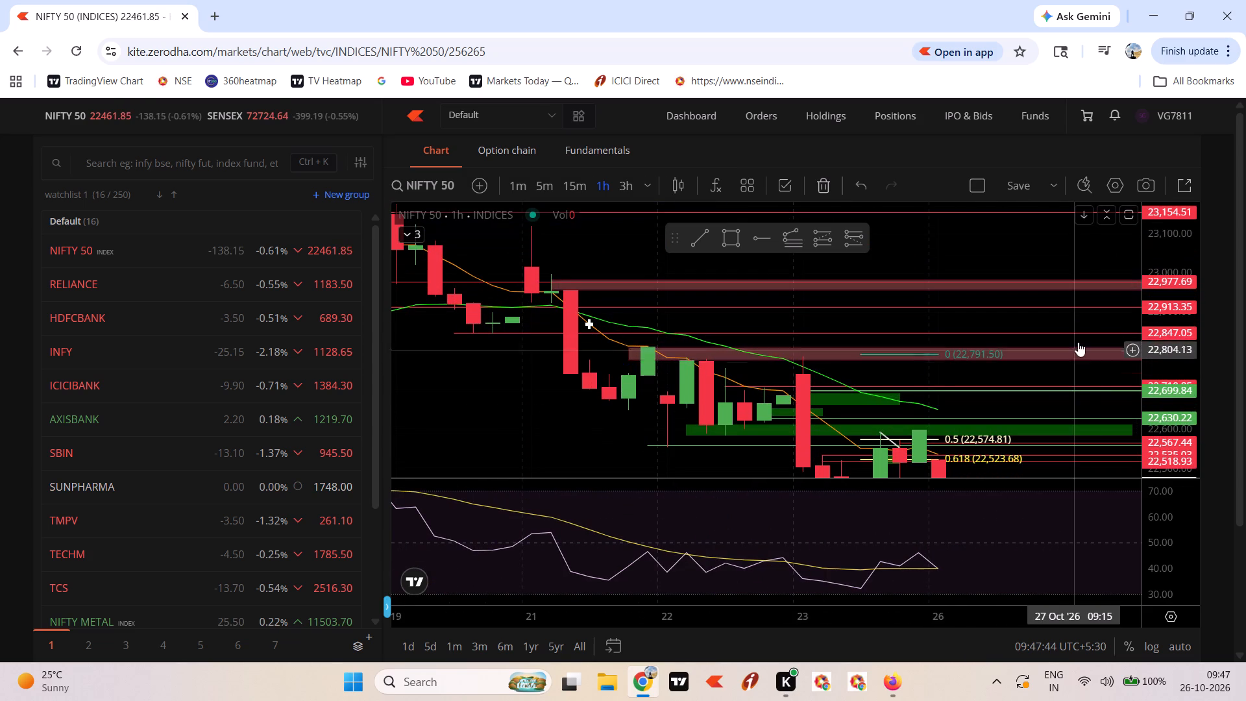
pyautogui.click(1186, 184)
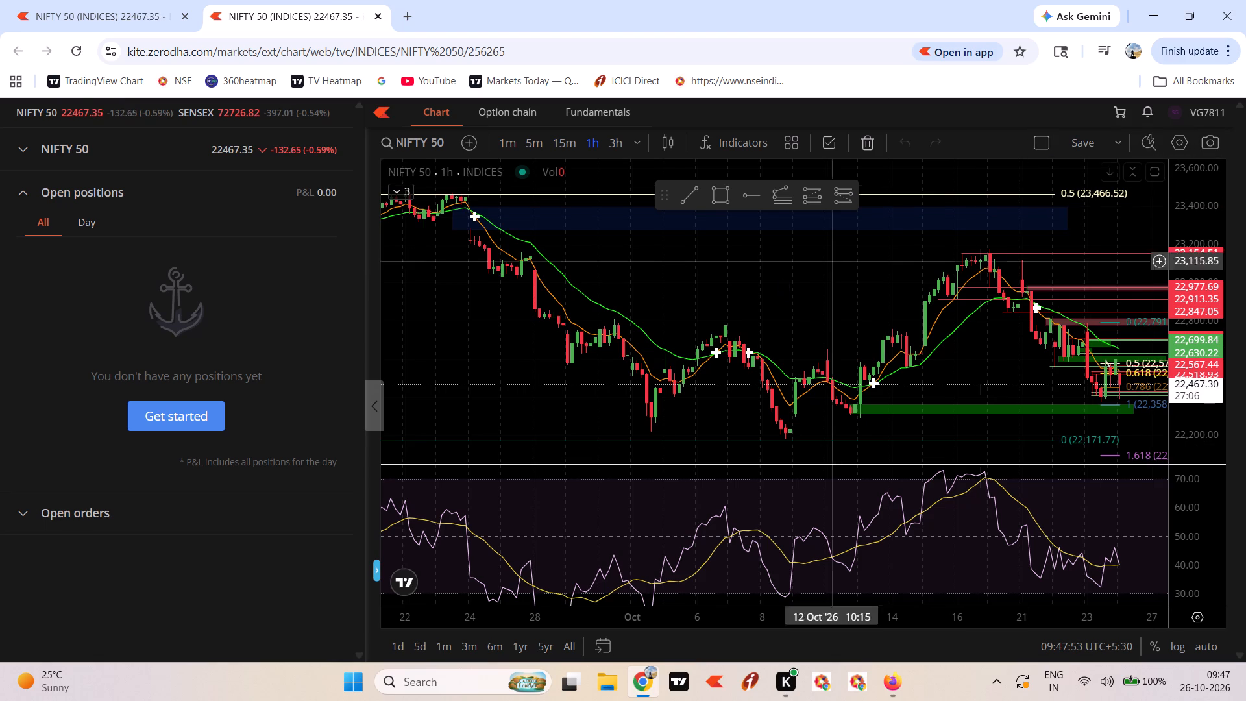
pyautogui.click(378, 409)
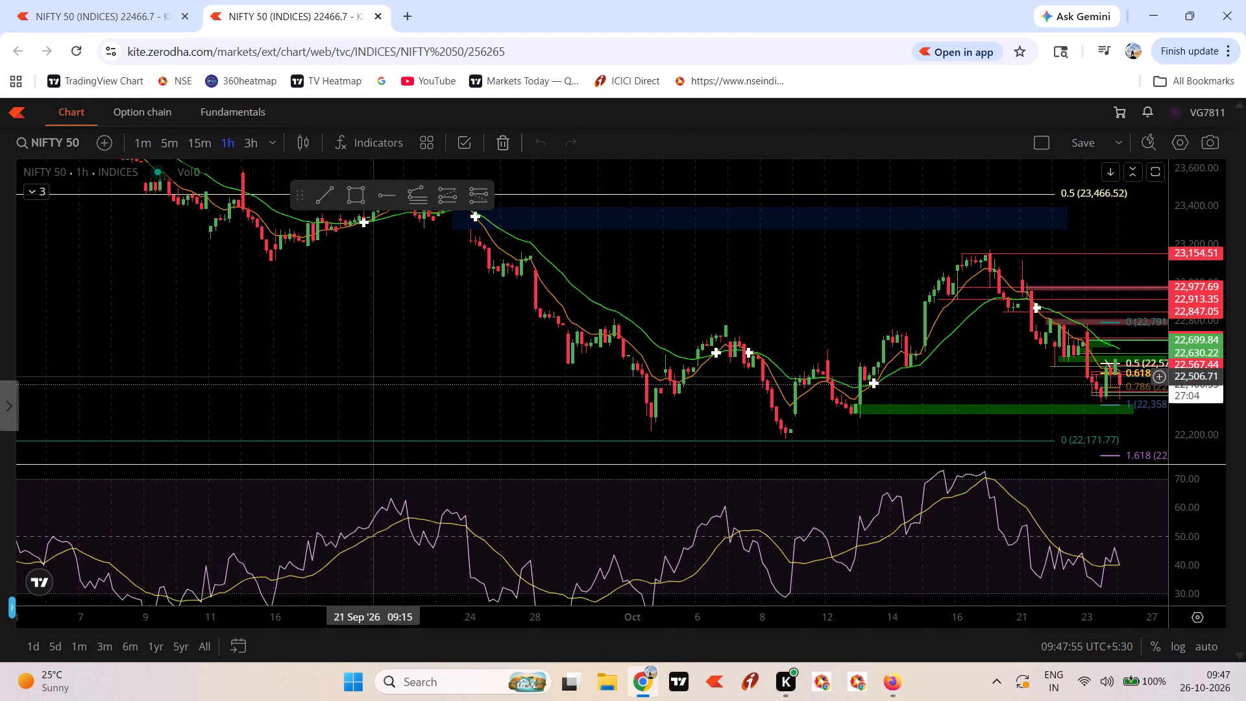
# Delete the short white trend line beside the 23 Oct 14:15 candle, just above the 0.618 Fibonacci level.
pyautogui.scroll(4, 1084, 420)
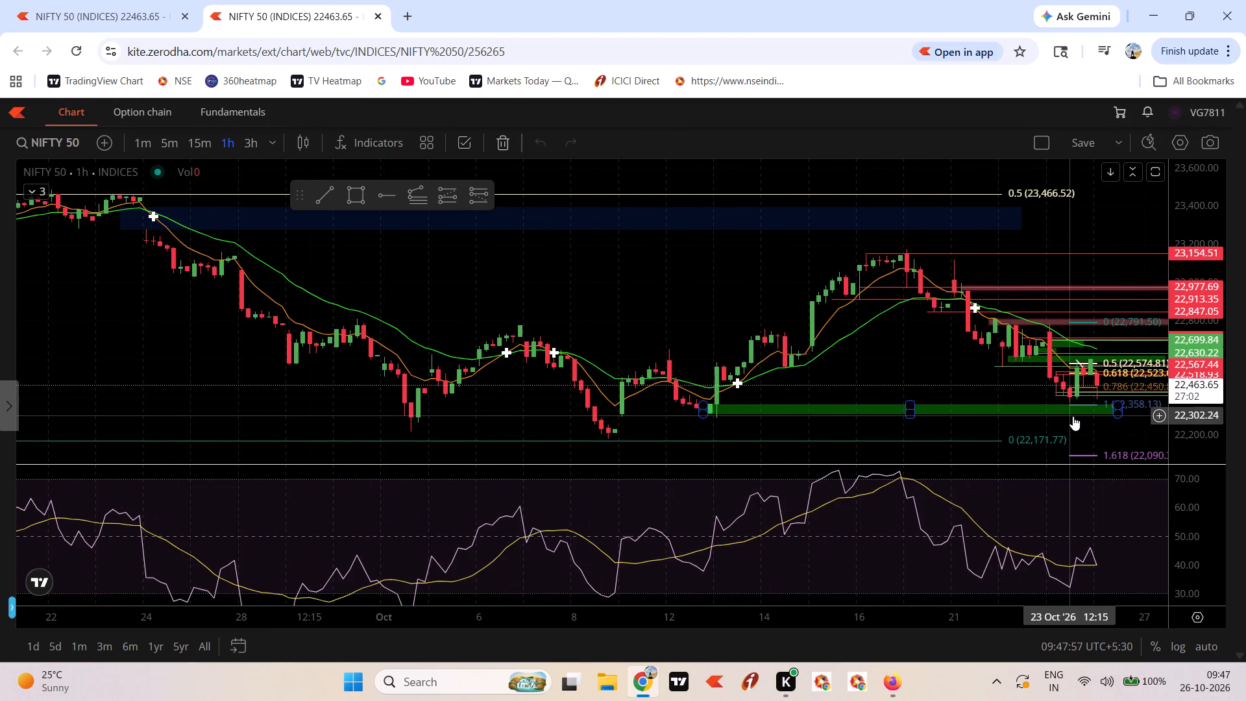
pyautogui.scroll(4, 1073, 416)
pyautogui.moveTo(1103, 437); pyautogui.dragTo(853, 414)
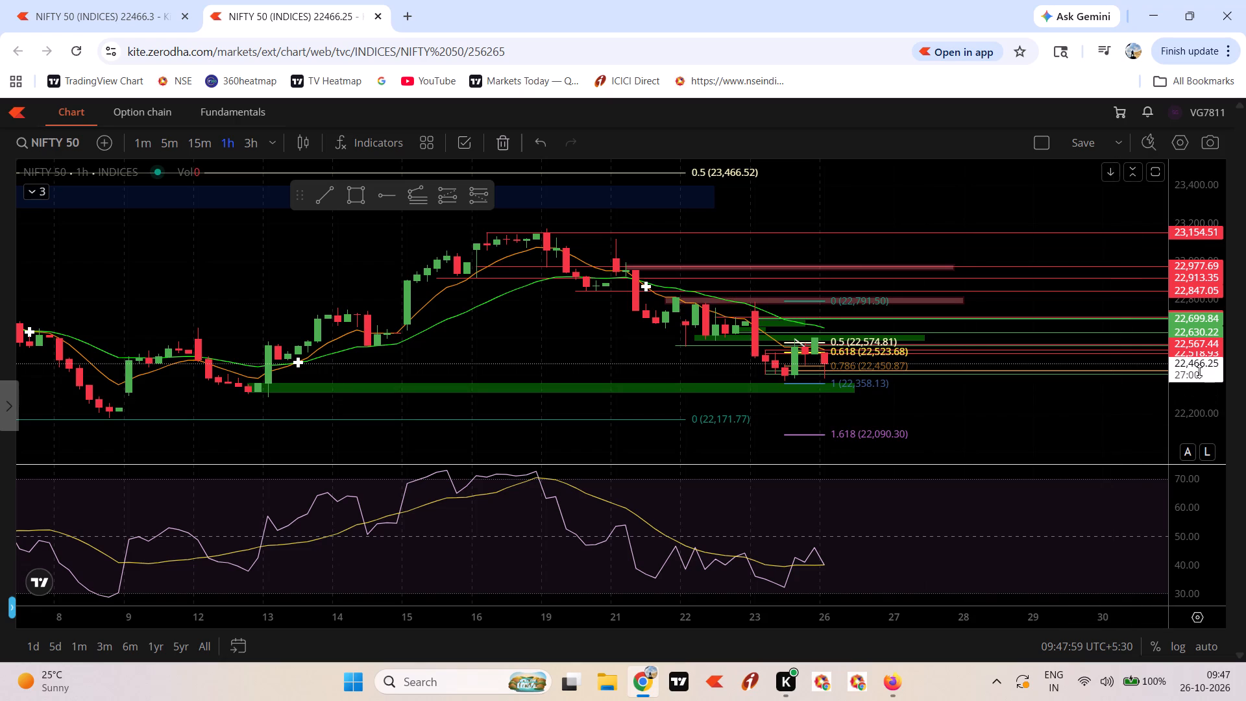
pyautogui.scroll(11, 1195, 371)
pyautogui.scroll(-4, 1182, 371)
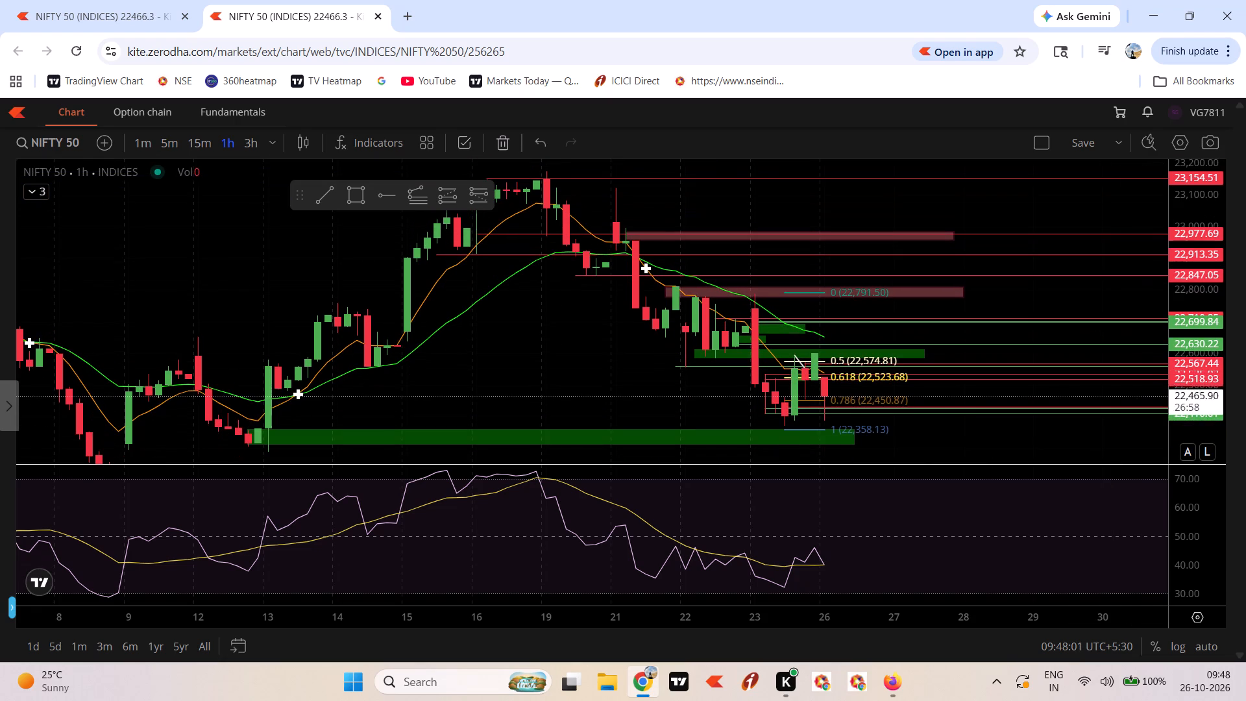
pyautogui.moveTo(1083, 433); pyautogui.dragTo(1112, 389)
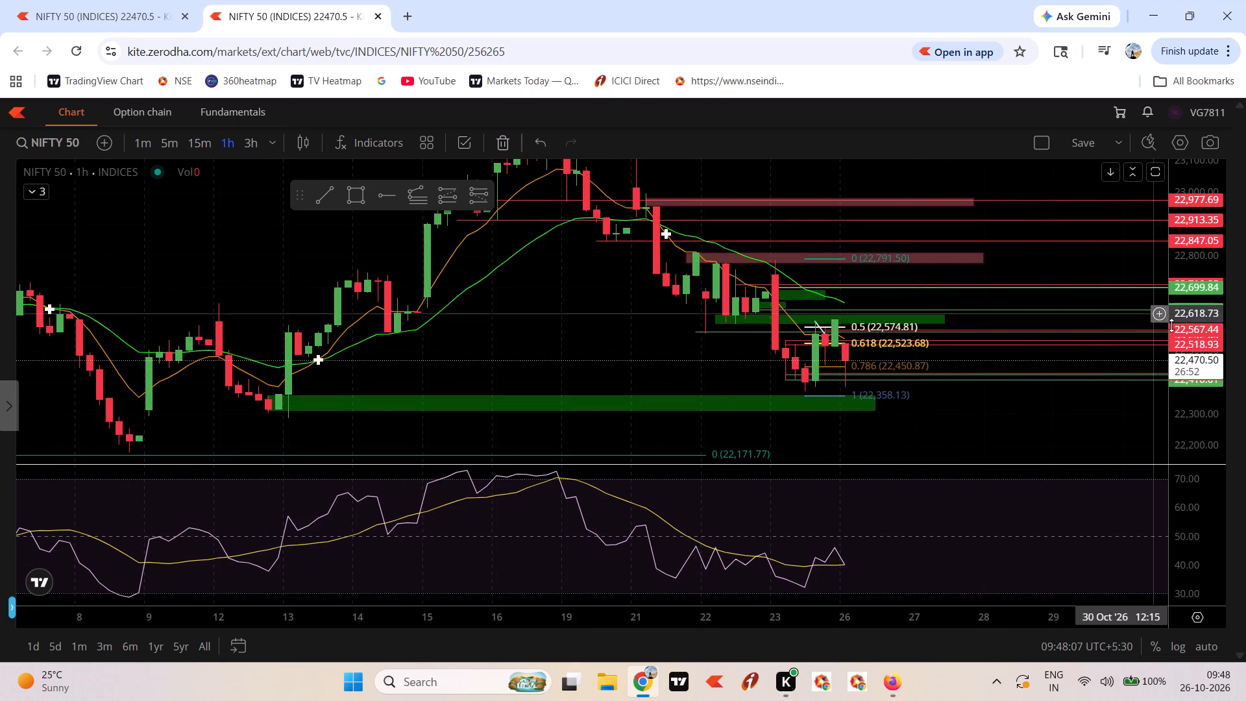
pyautogui.scroll(5, 1198, 326)
pyautogui.scroll(5, 1085, 436)
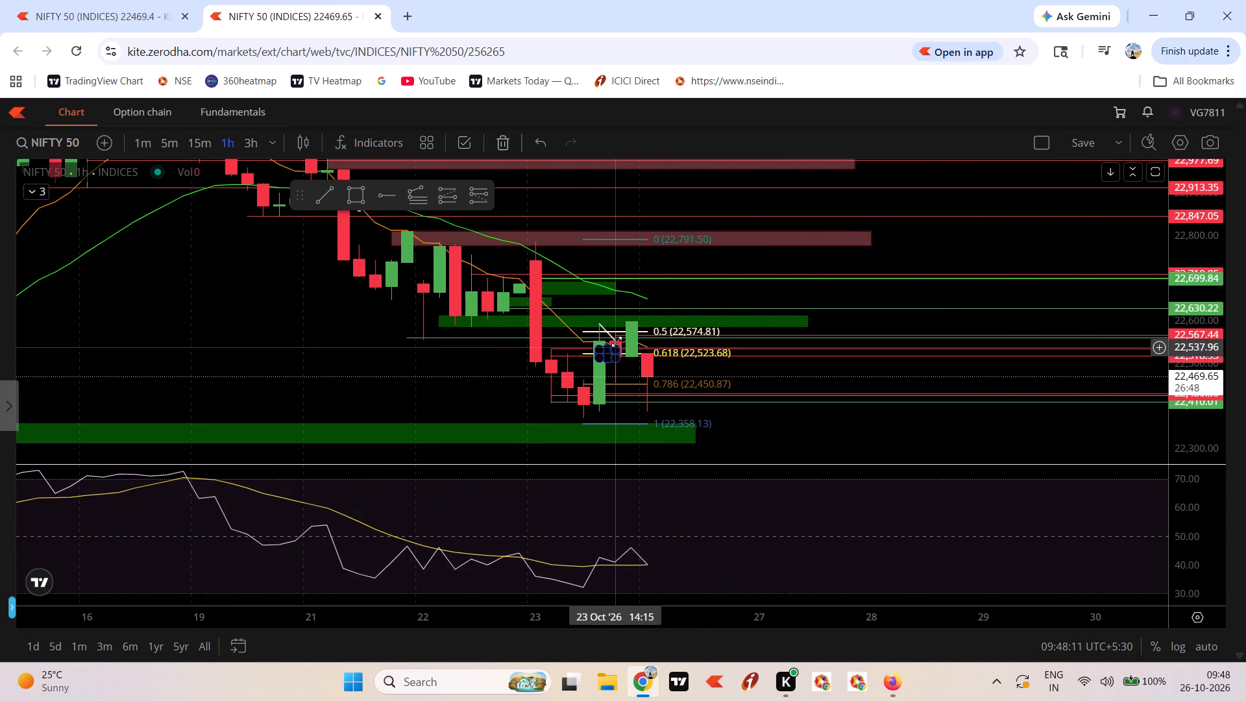
pyautogui.click(600, 324)
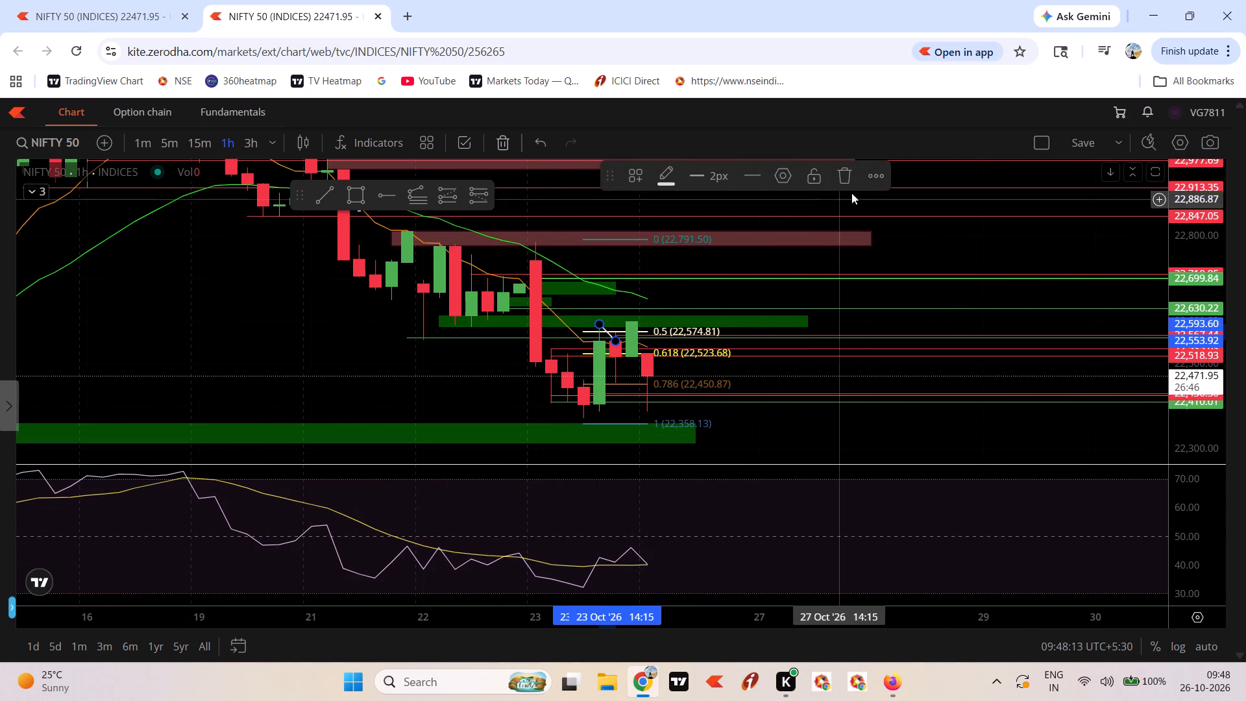
pyautogui.click(846, 179)
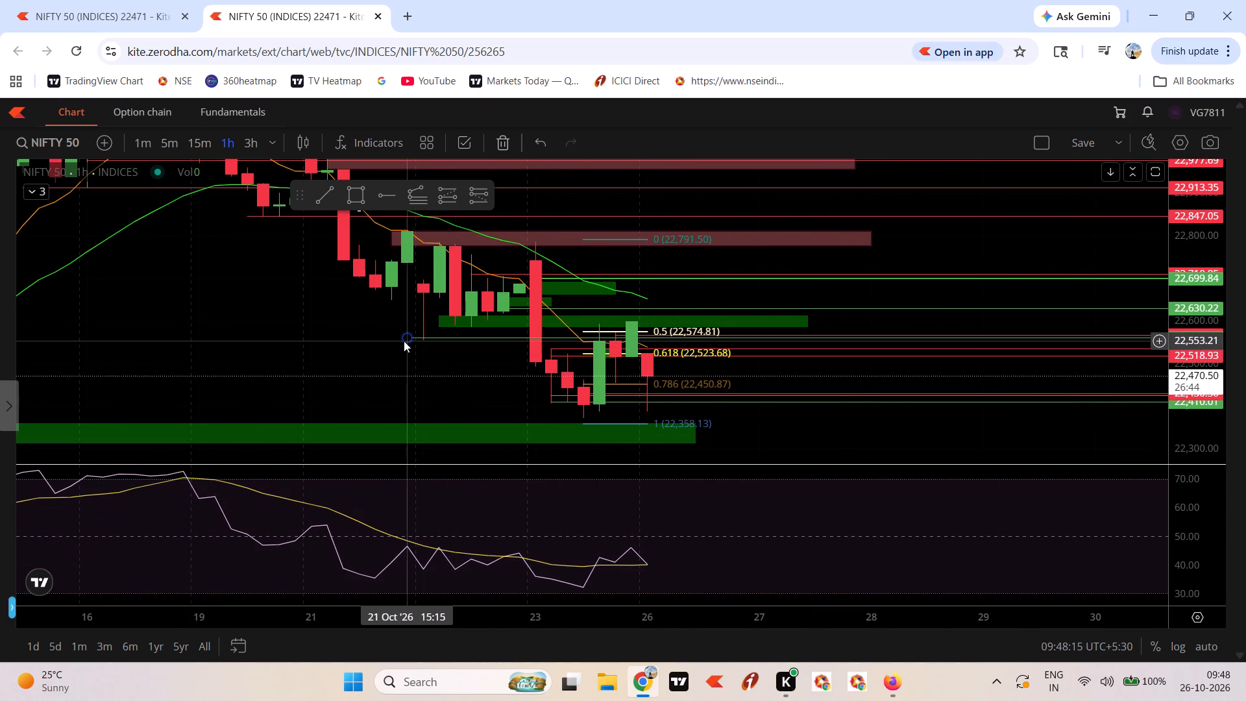
# Move the green ray starting at 21 Oct 15:15 to the 22 Oct 09:15 candle's low at 22,551.31 and apply the R template.
pyautogui.moveTo(406, 341); pyautogui.dragTo(426, 342)
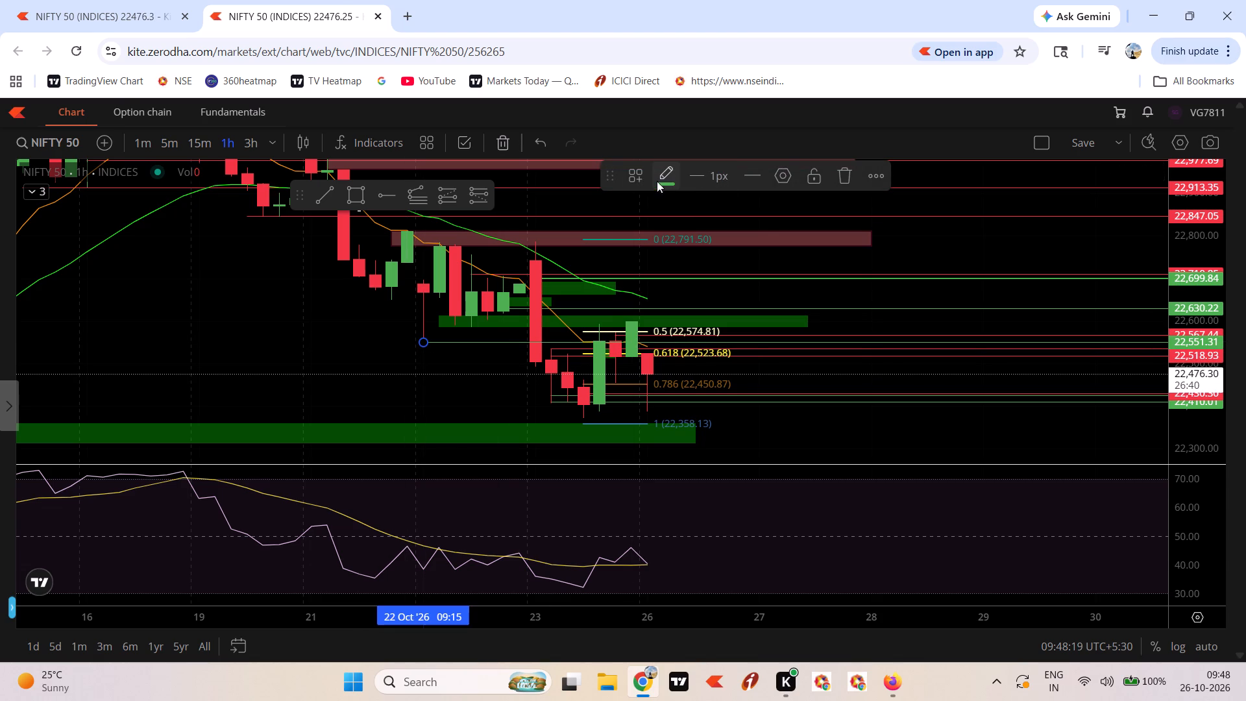
pyautogui.click(638, 178)
pyautogui.click(637, 276)
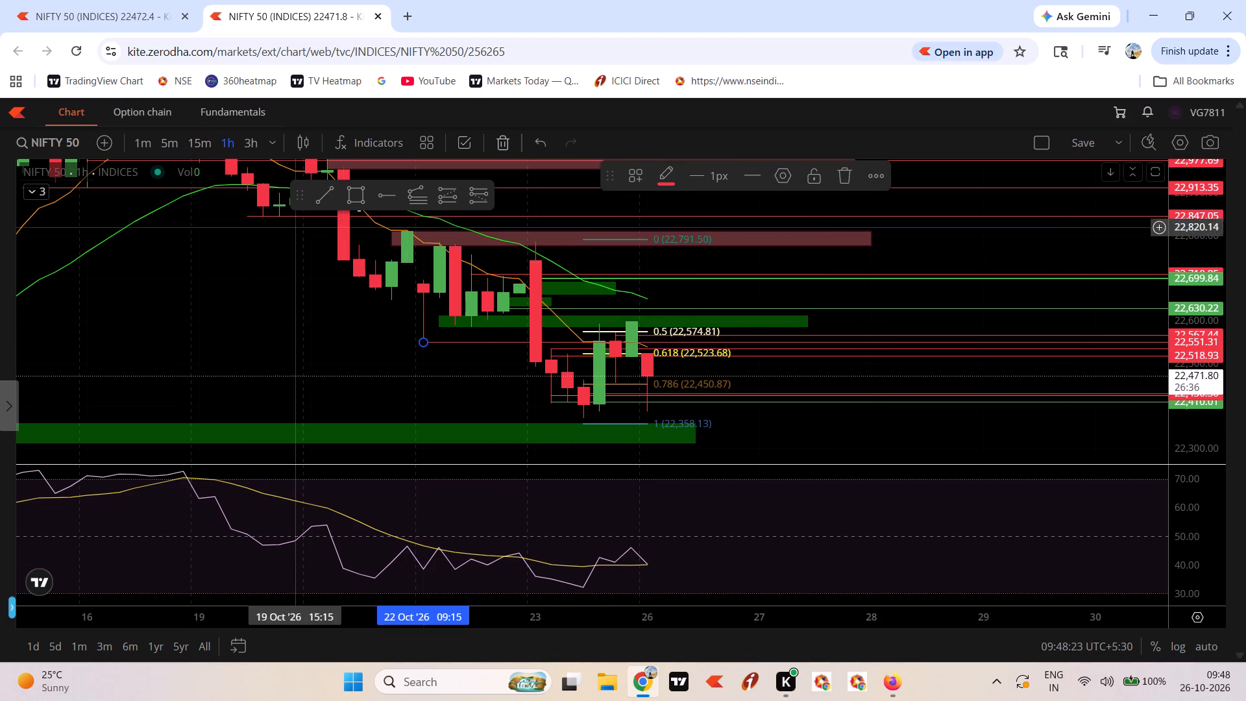
# Switch the chart to the 15-minute timeframe and delete the red ray at 22,535.03 that starts at 23 Oct 10:15.
pyautogui.click(201, 141)
pyautogui.scroll(-11, 564, 388)
pyautogui.moveTo(942, 356); pyautogui.dragTo(903, 356)
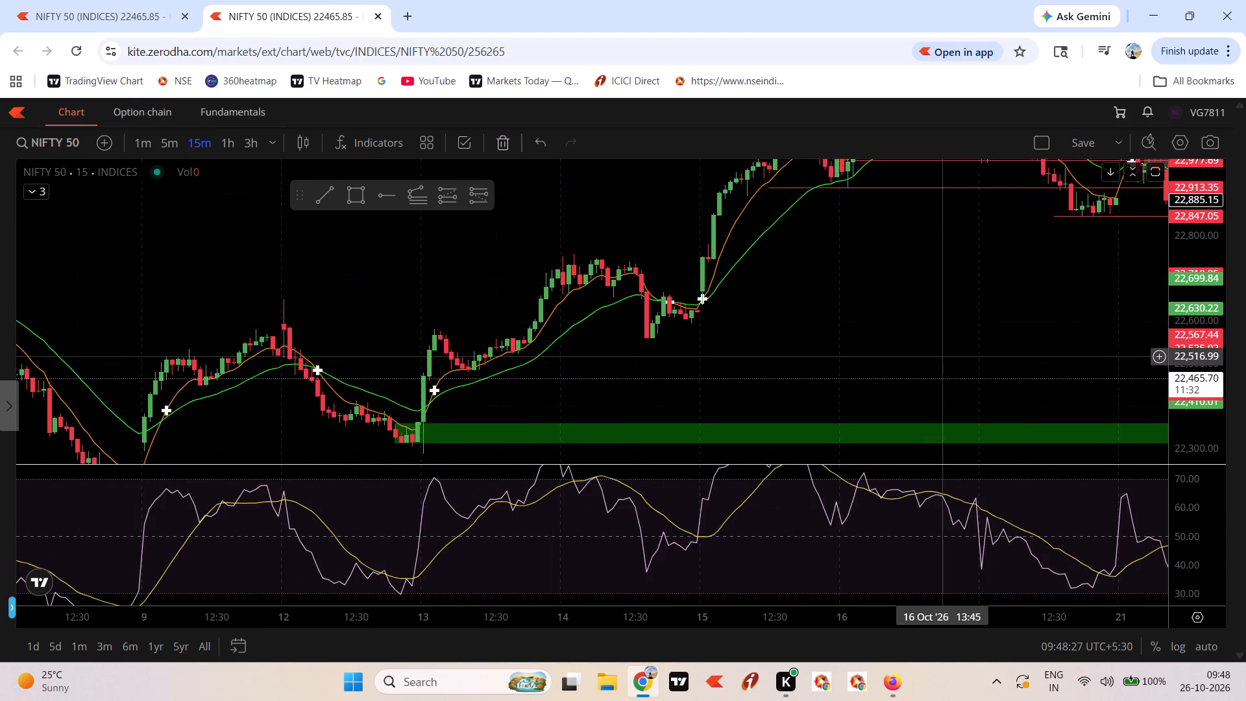
pyautogui.moveTo(903, 356); pyautogui.dragTo(0, 325)
pyautogui.moveTo(738, 434); pyautogui.dragTo(964, 428)
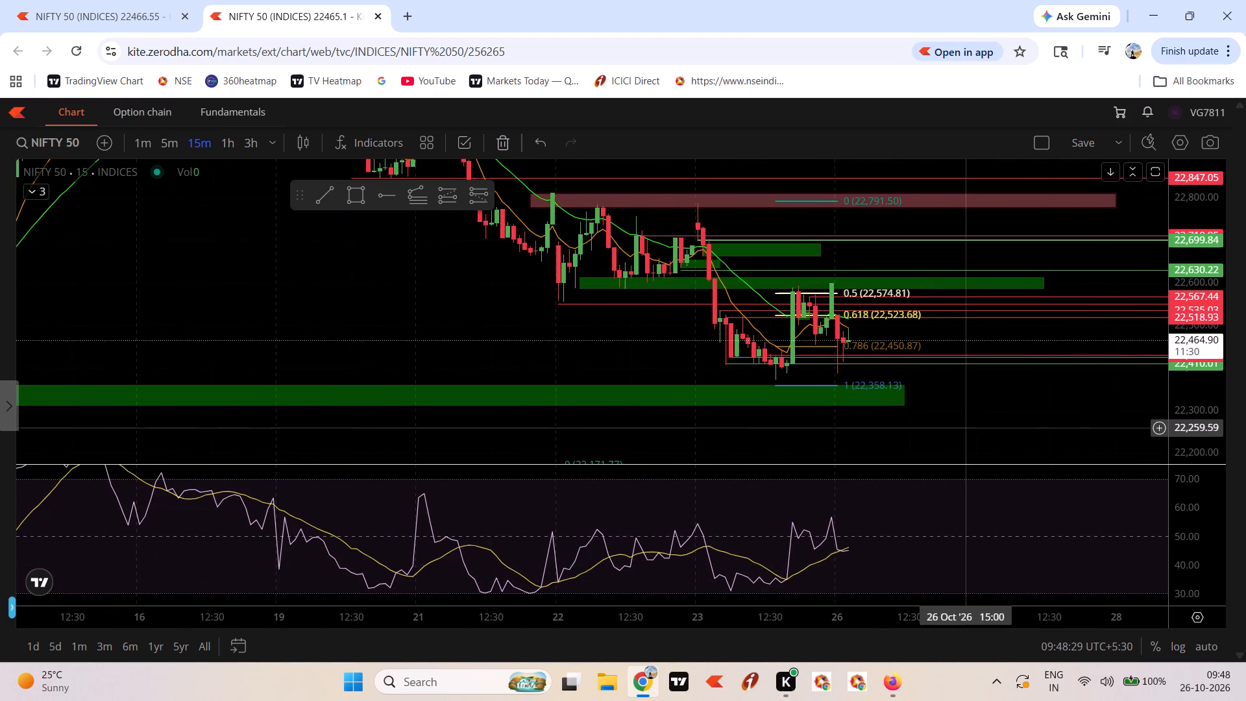
pyautogui.scroll(5, 1206, 369)
pyautogui.scroll(6, 1065, 418)
pyautogui.moveTo(905, 439); pyautogui.dragTo(1062, 410)
pyautogui.scroll(5, 1051, 423)
pyautogui.scroll(-4, 1209, 349)
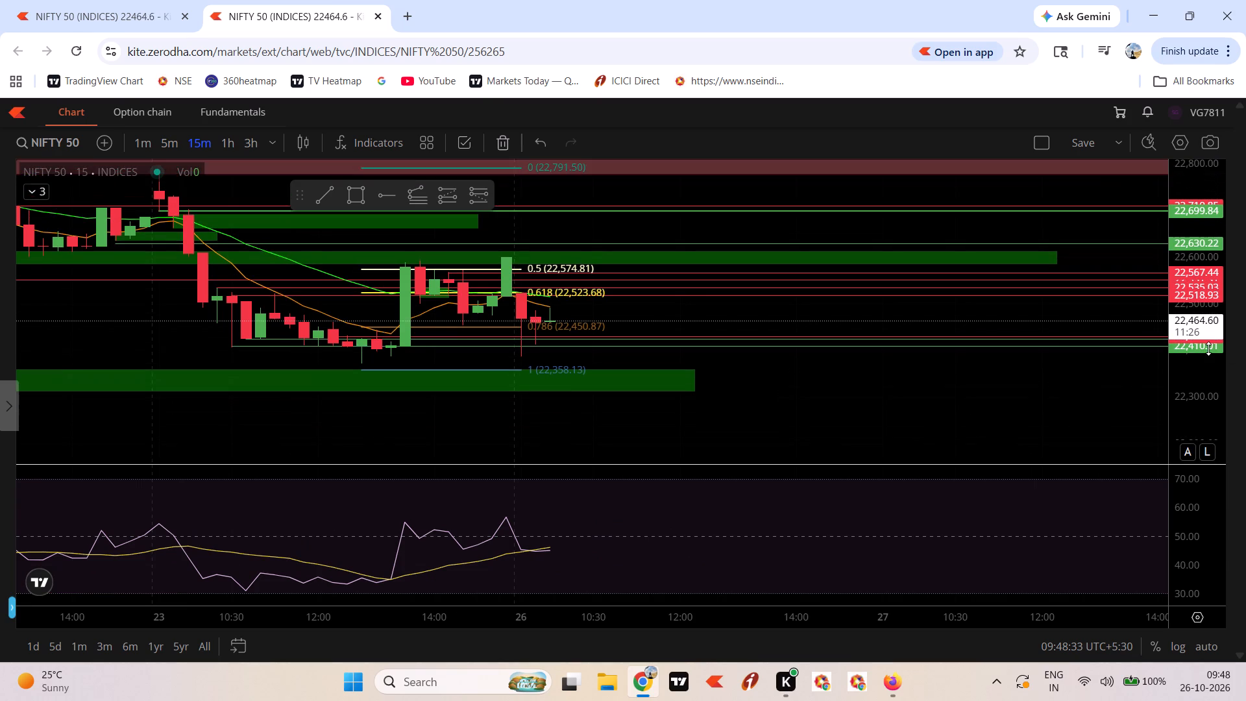
pyautogui.scroll(-2, 1208, 349)
pyautogui.moveTo(888, 384); pyautogui.dragTo(973, 414)
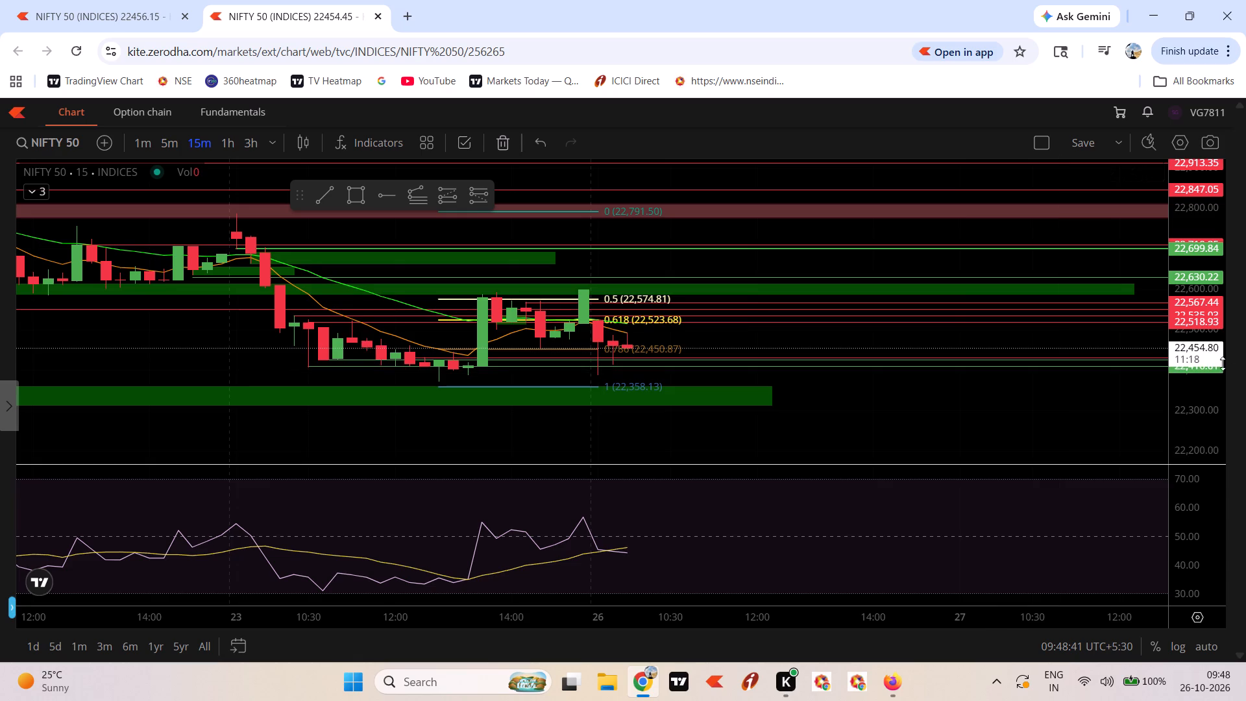
pyautogui.scroll(11, 1219, 365)
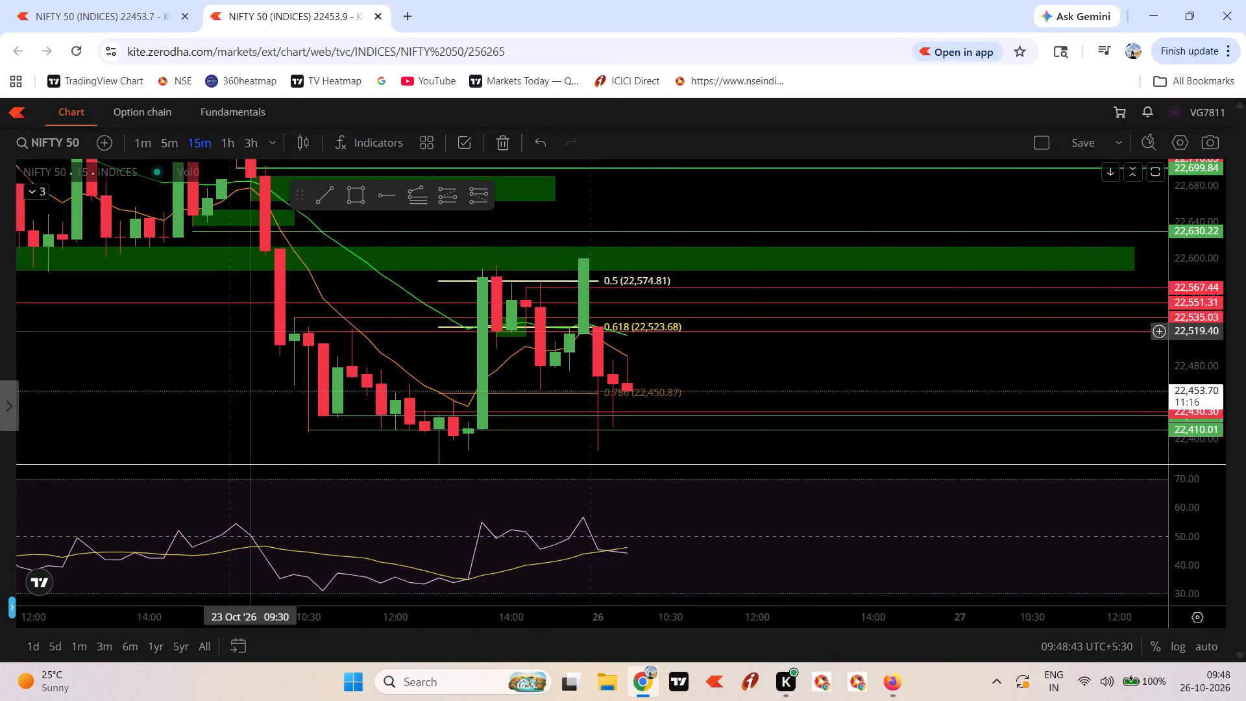
pyautogui.click(297, 315)
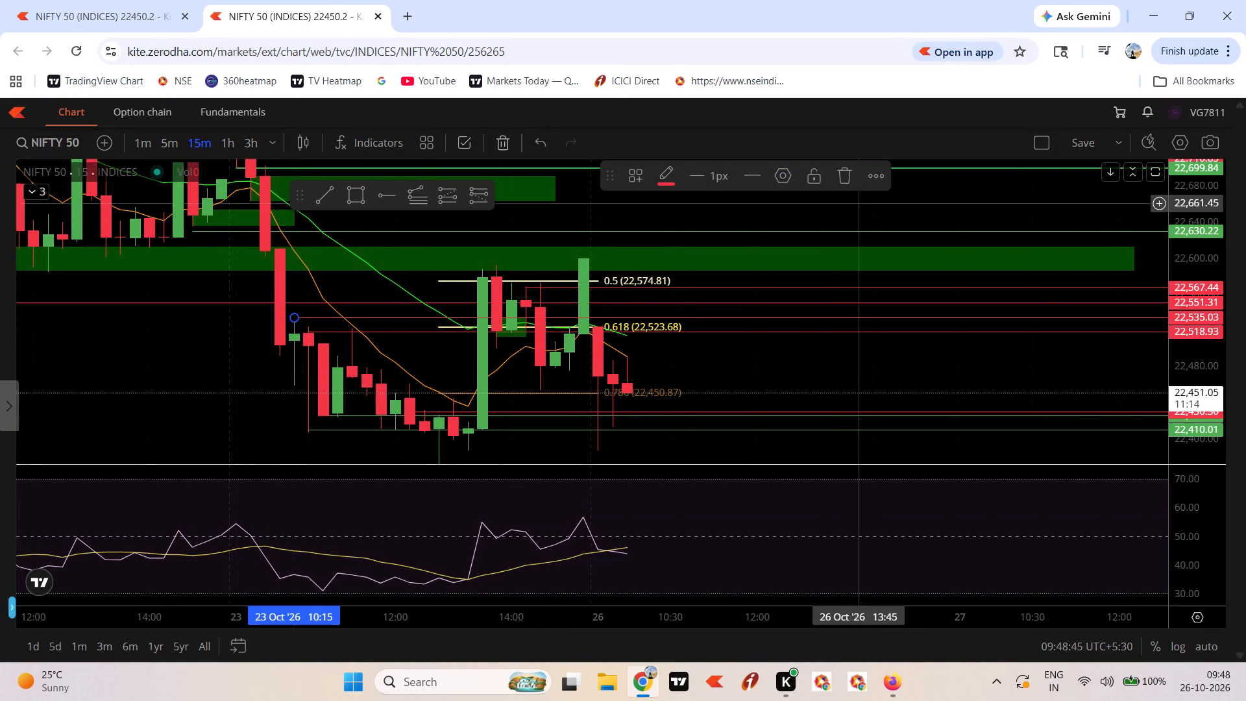
pyautogui.click(850, 177)
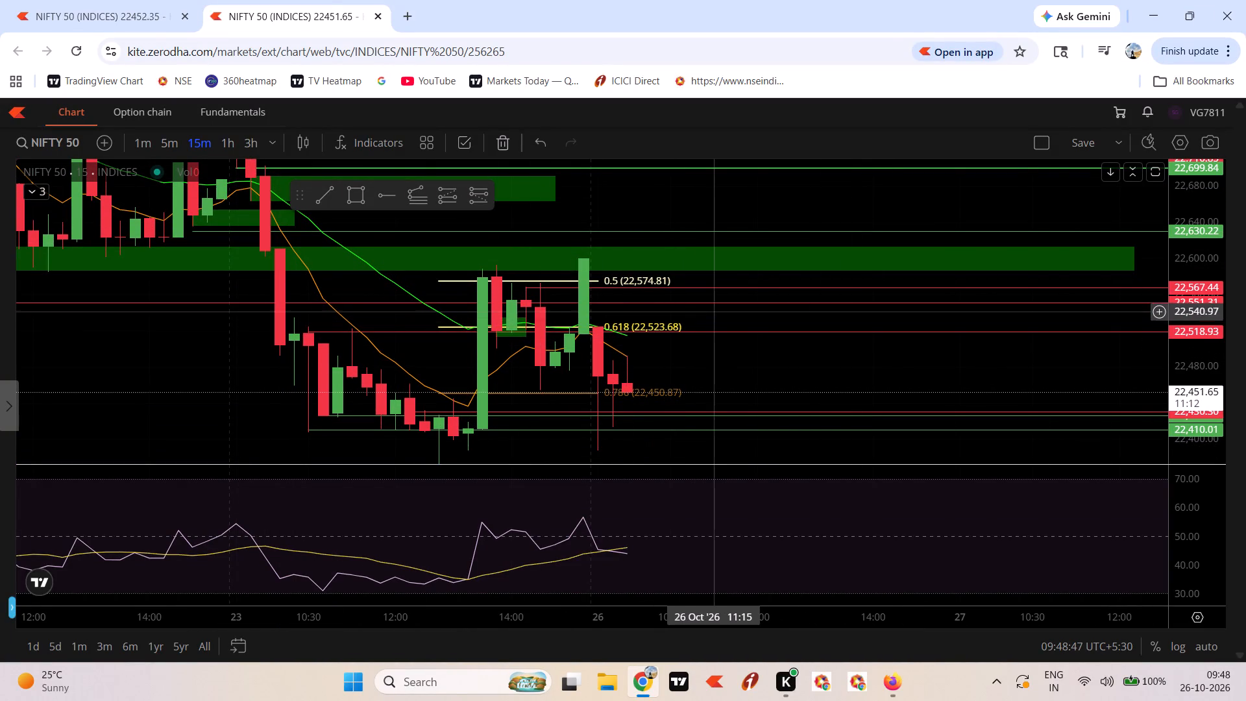
# Move the red ray at 22,567.44 up to the 23 Oct 13:30 candle's high at about 22,593.12.
pyautogui.scroll(-4, 711, 344)
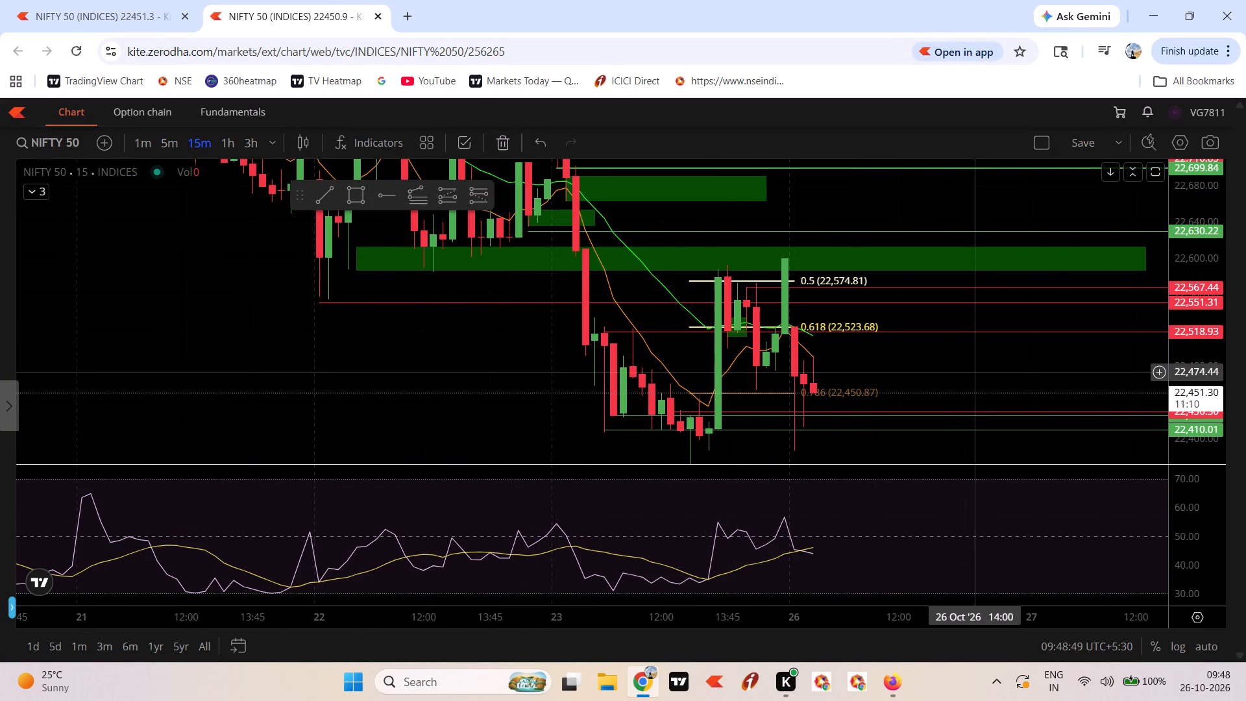
pyautogui.moveTo(749, 290); pyautogui.dragTo(753, 278)
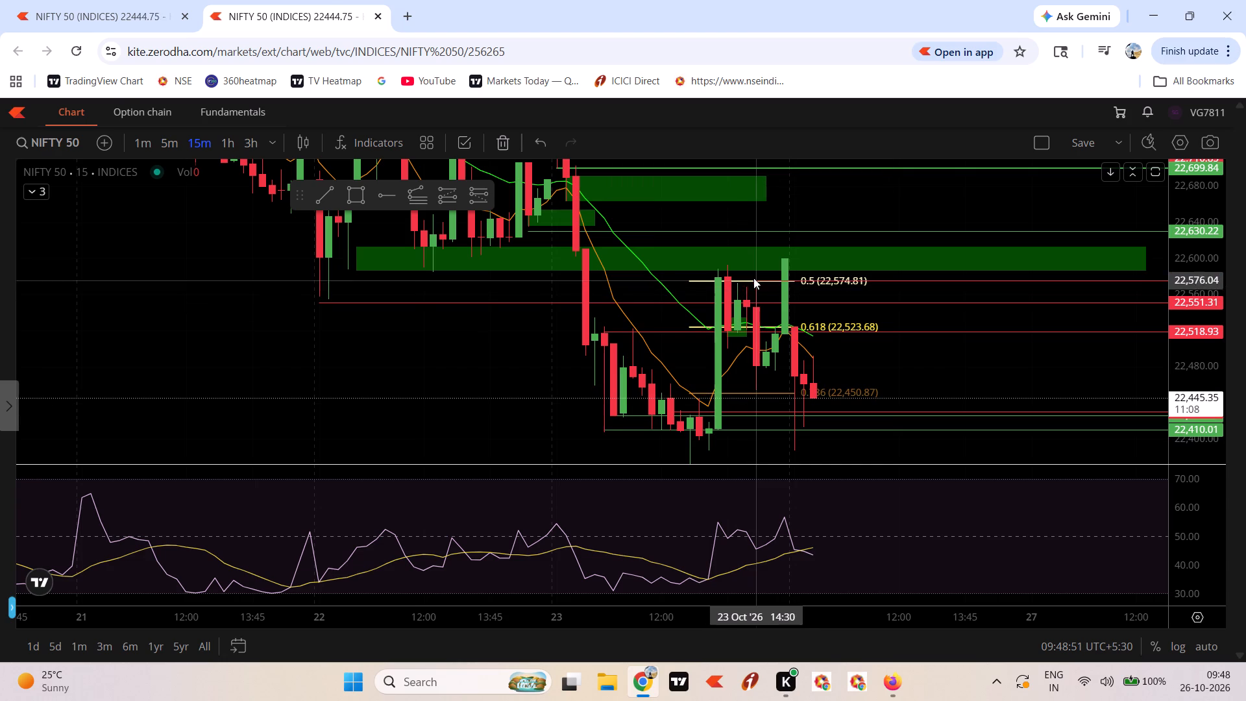
pyautogui.moveTo(753, 278); pyautogui.dragTo(720, 265)
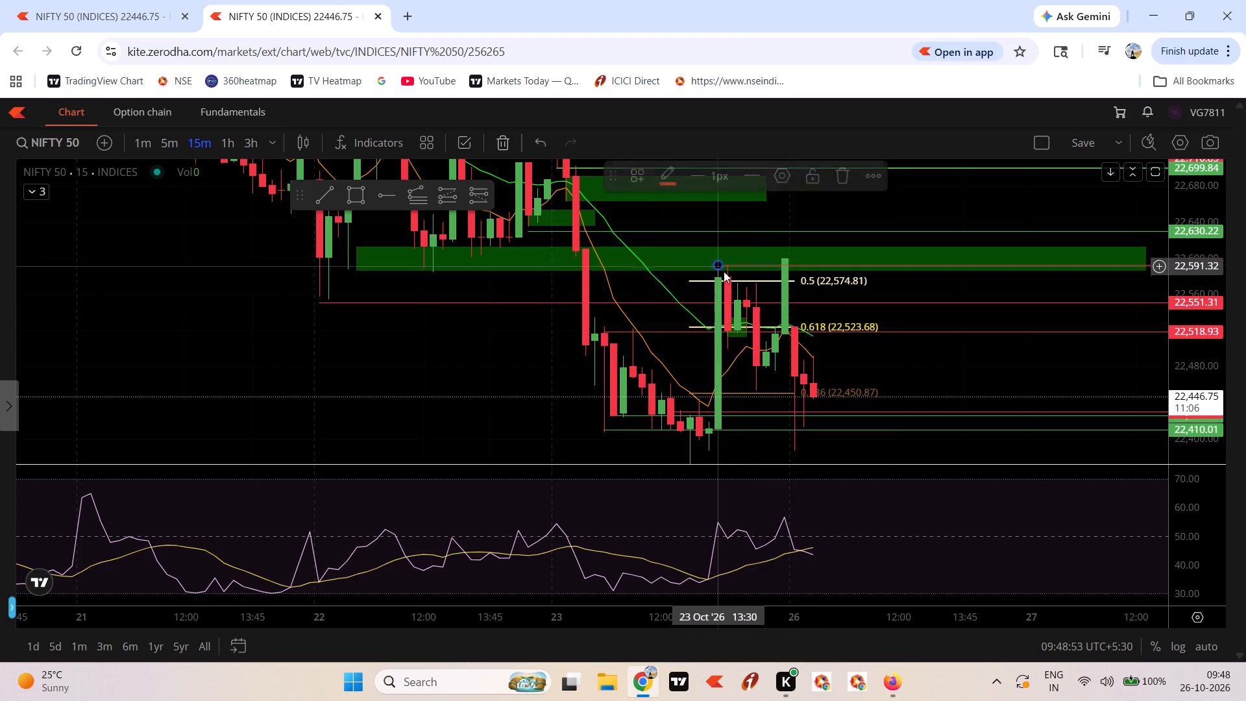
pyautogui.click(456, 275)
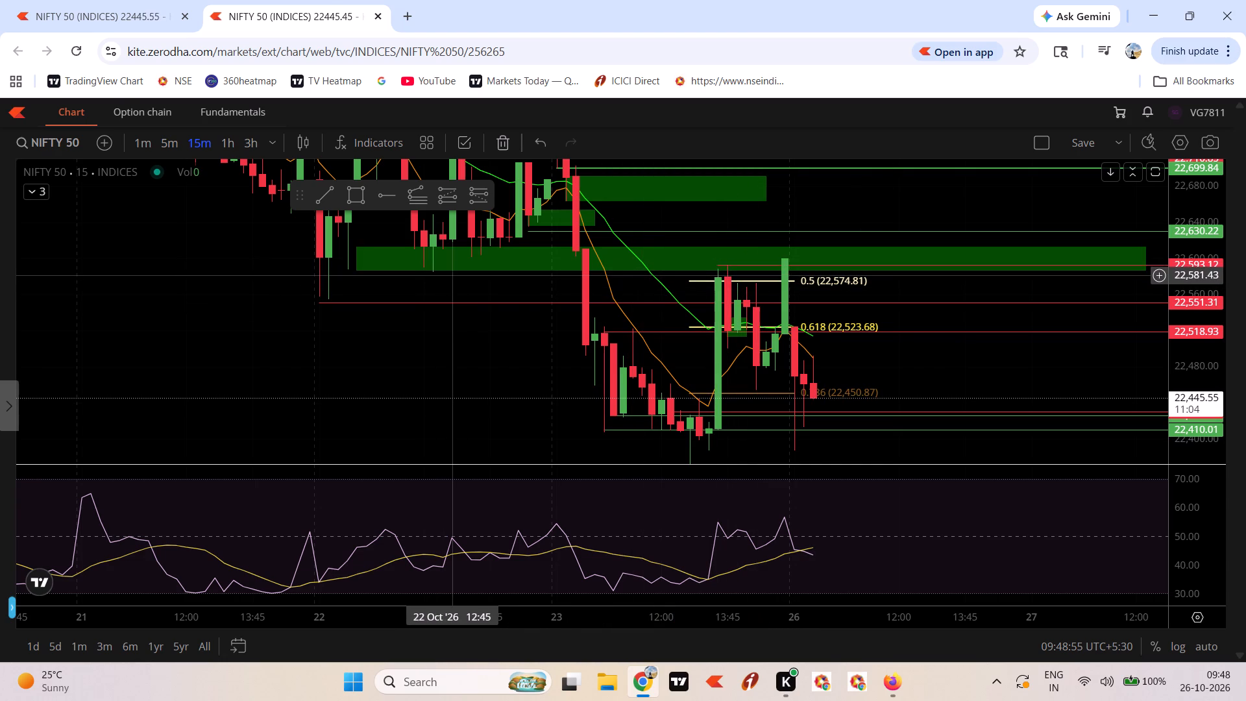
# Apply the R drawing template to the green zone rectangle between 22,587.38 and 22,612.02.
pyautogui.click(460, 272)
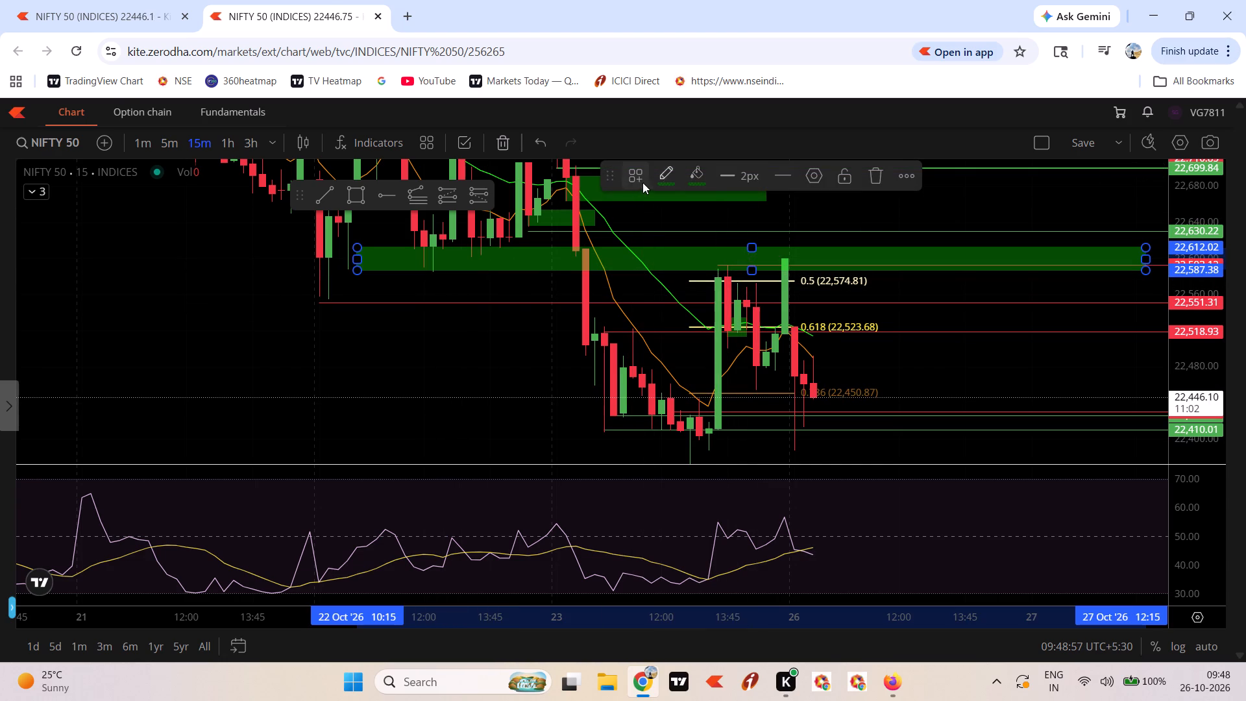
pyautogui.click(637, 182)
pyautogui.click(640, 327)
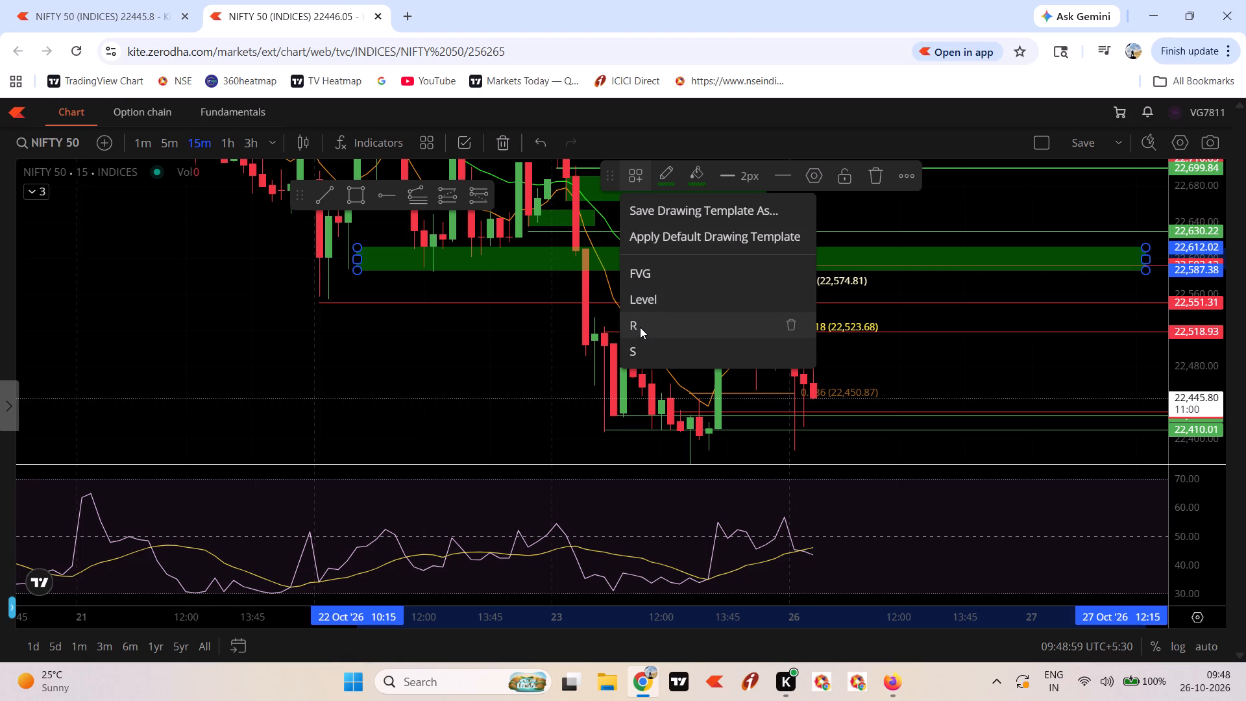
pyautogui.click(1016, 361)
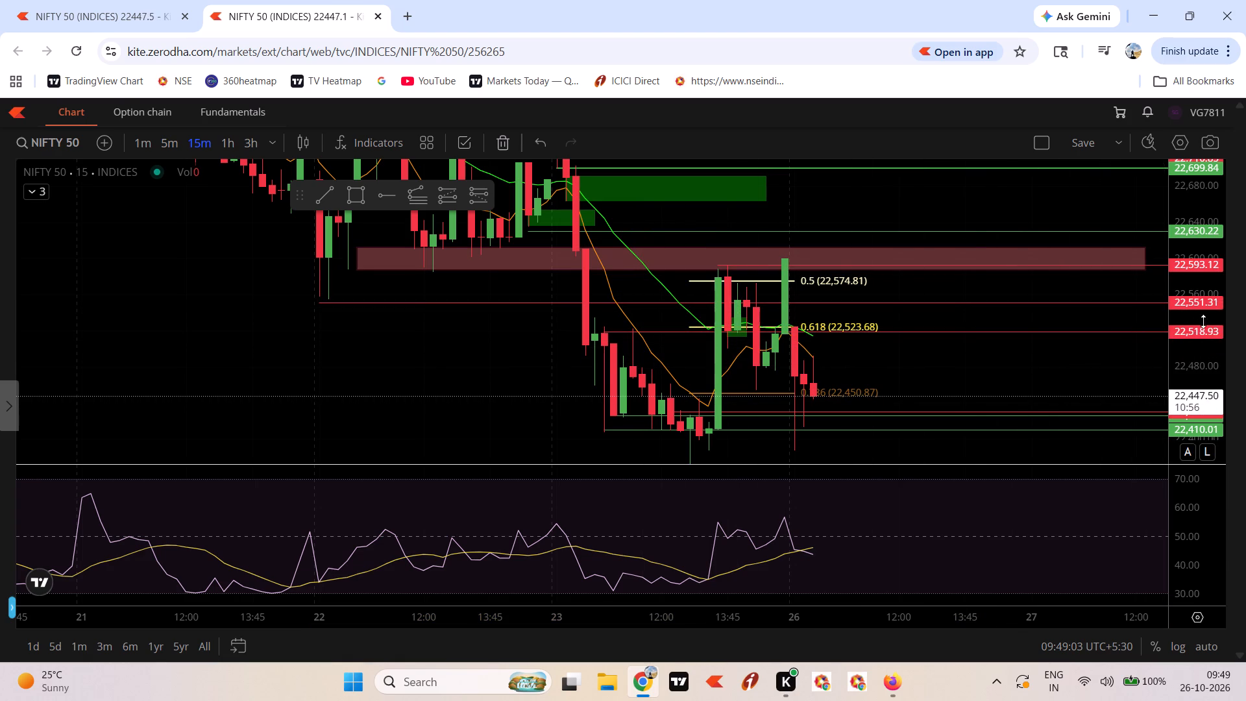
# Draw a horizontal ray from the 23 Oct 12:45 candle at 22,386.98 and apply the S template.
pyautogui.scroll(-2, 1191, 371)
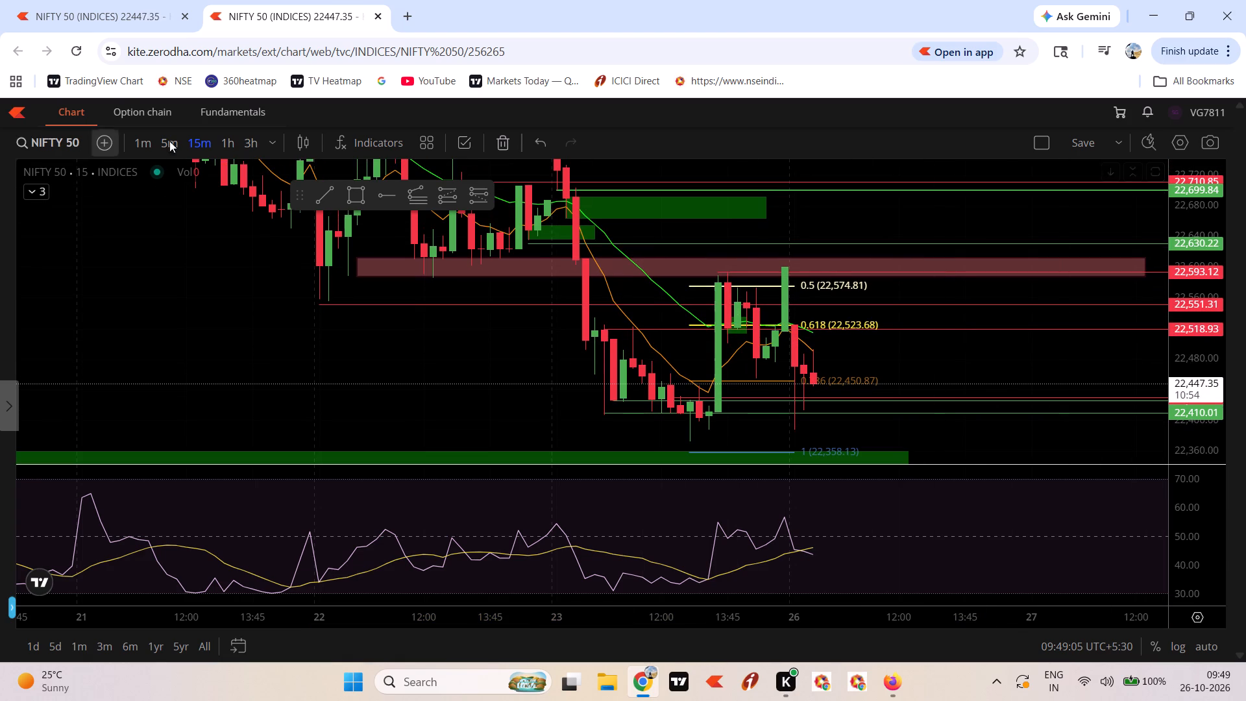
pyautogui.moveTo(944, 446); pyautogui.dragTo(896, 382)
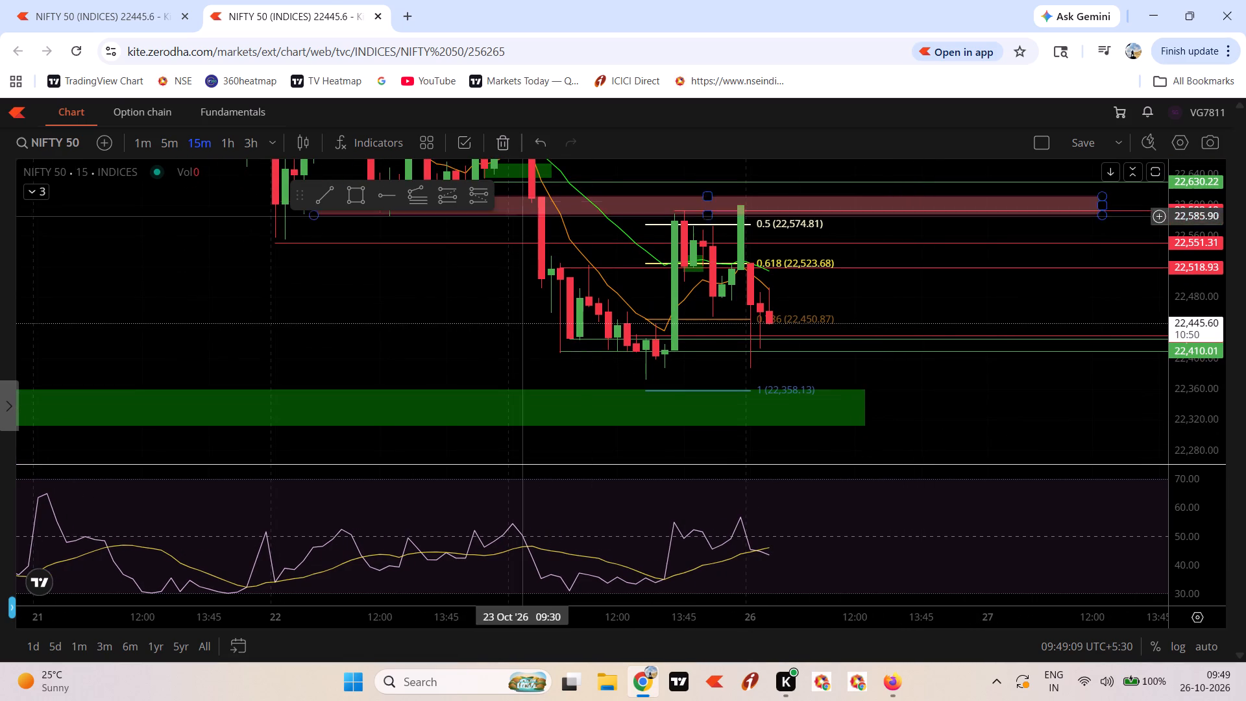
pyautogui.click(378, 195)
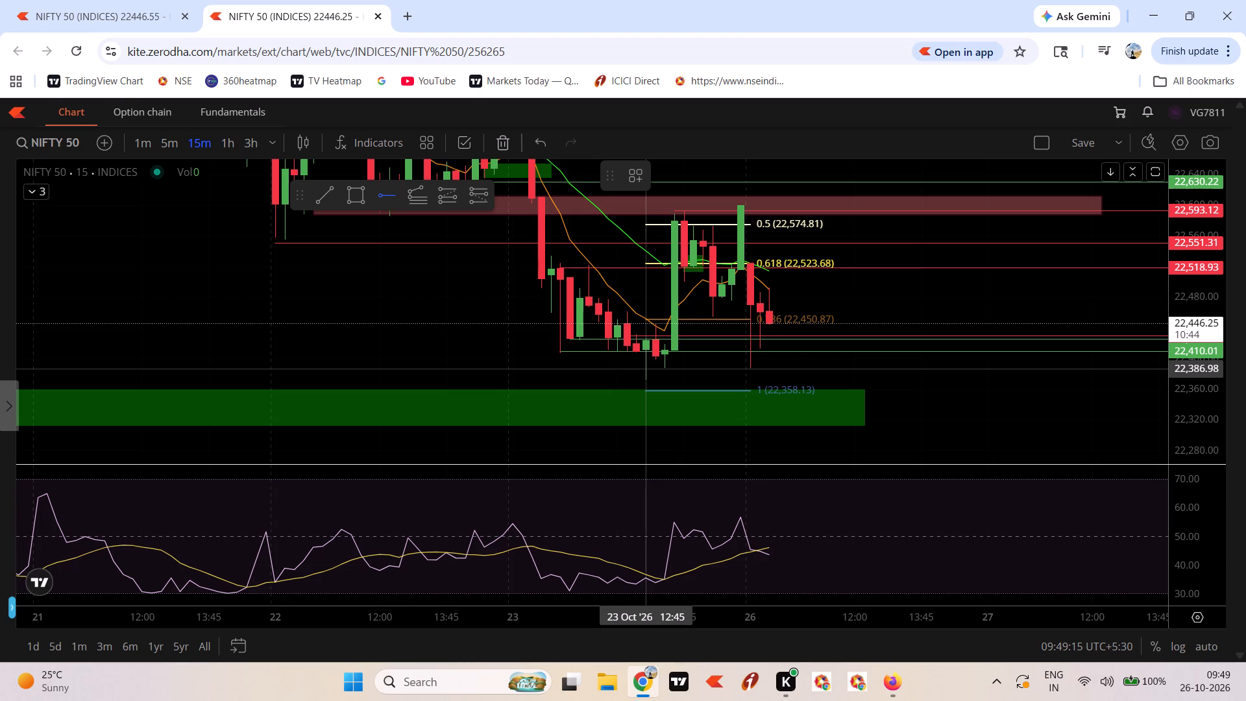
pyautogui.click(649, 369)
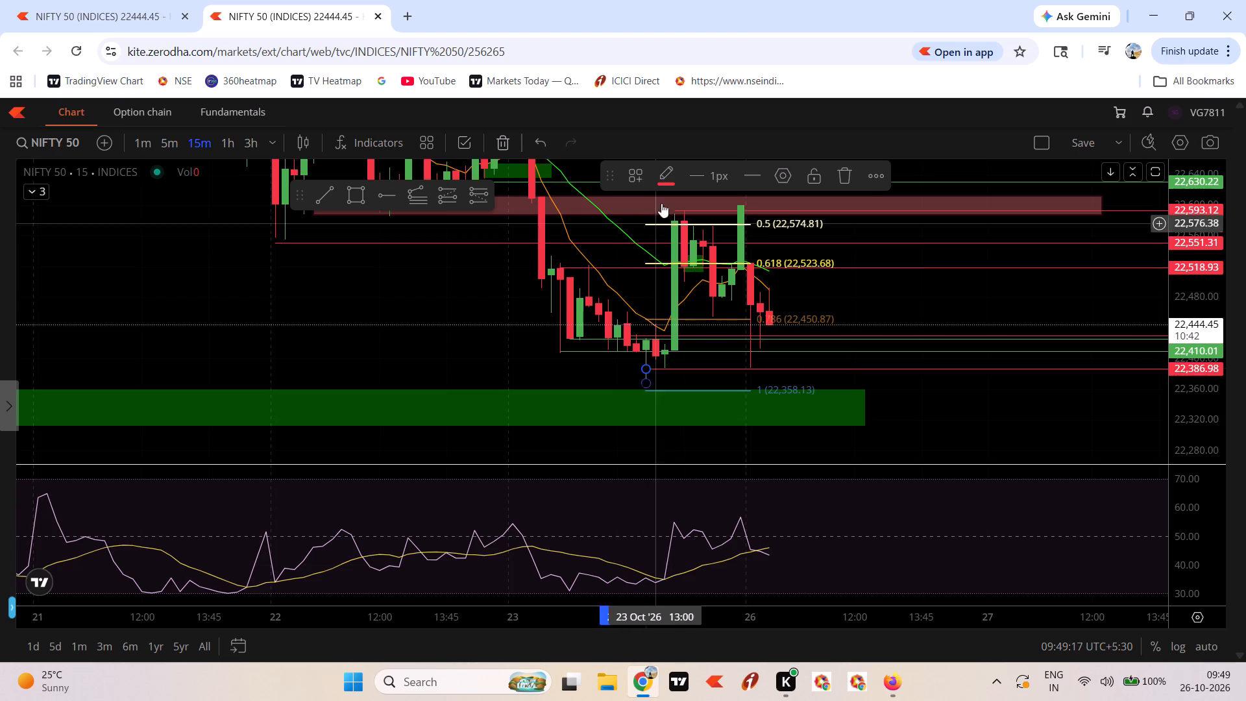
pyautogui.click(636, 177)
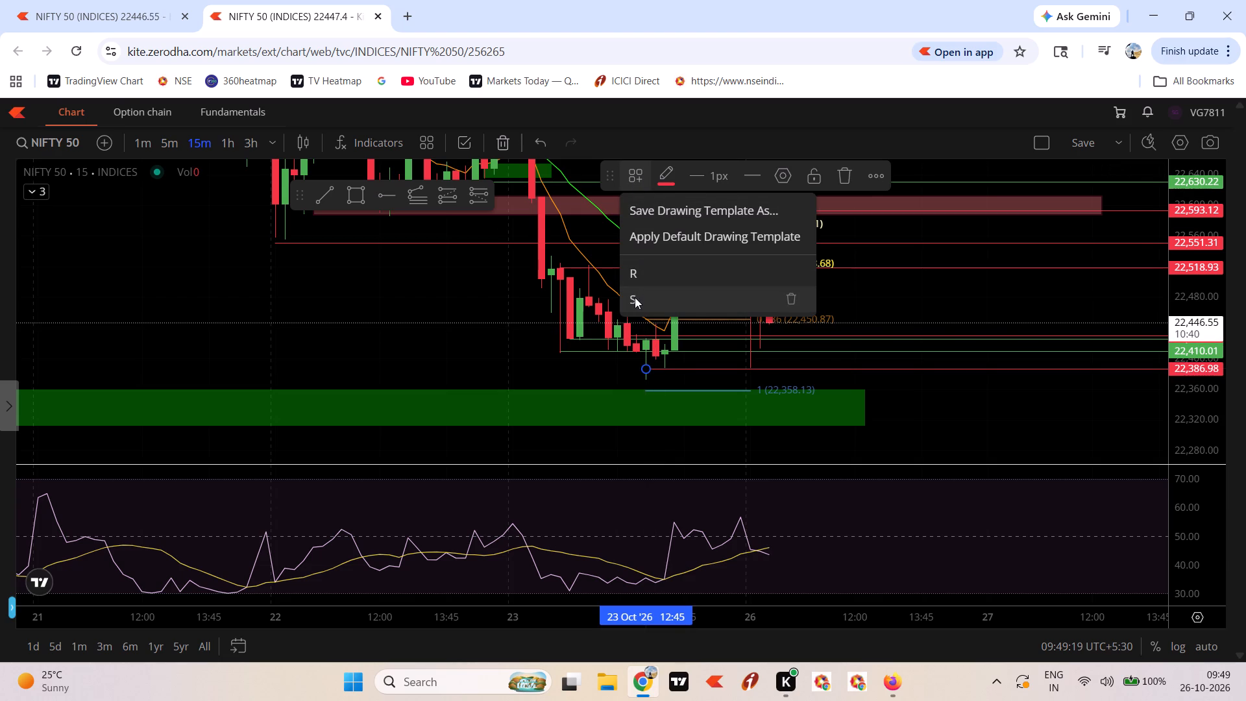
pyautogui.click(634, 299)
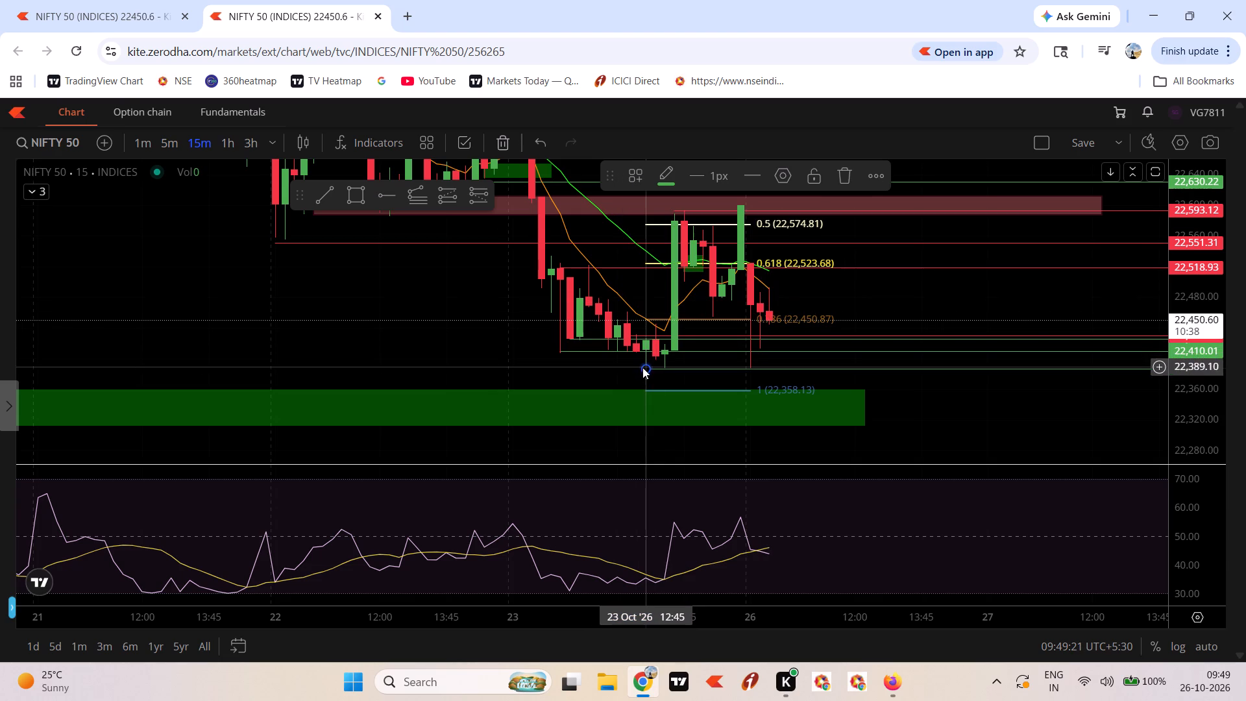
pyautogui.click(642, 368)
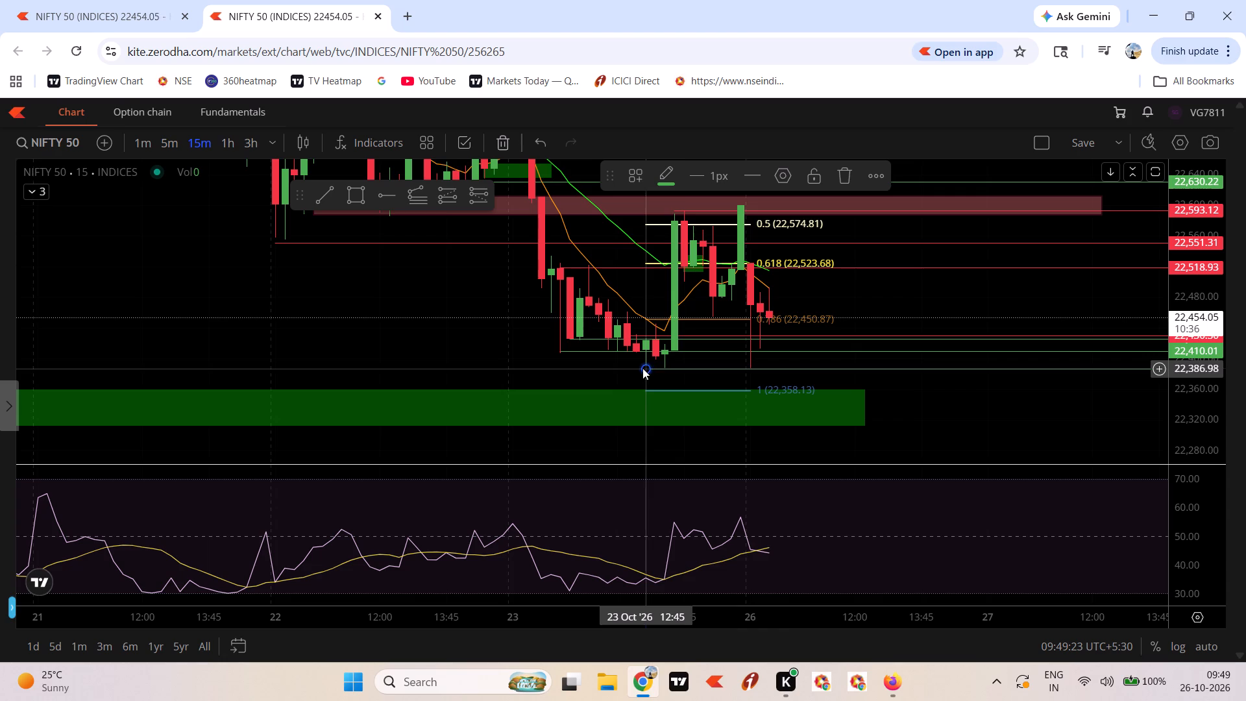
# Delete the Fibonacci retracement spanning 22,791.50 to 22,358.13 over the 23 Oct candles.
pyautogui.scroll(3, 1216, 356)
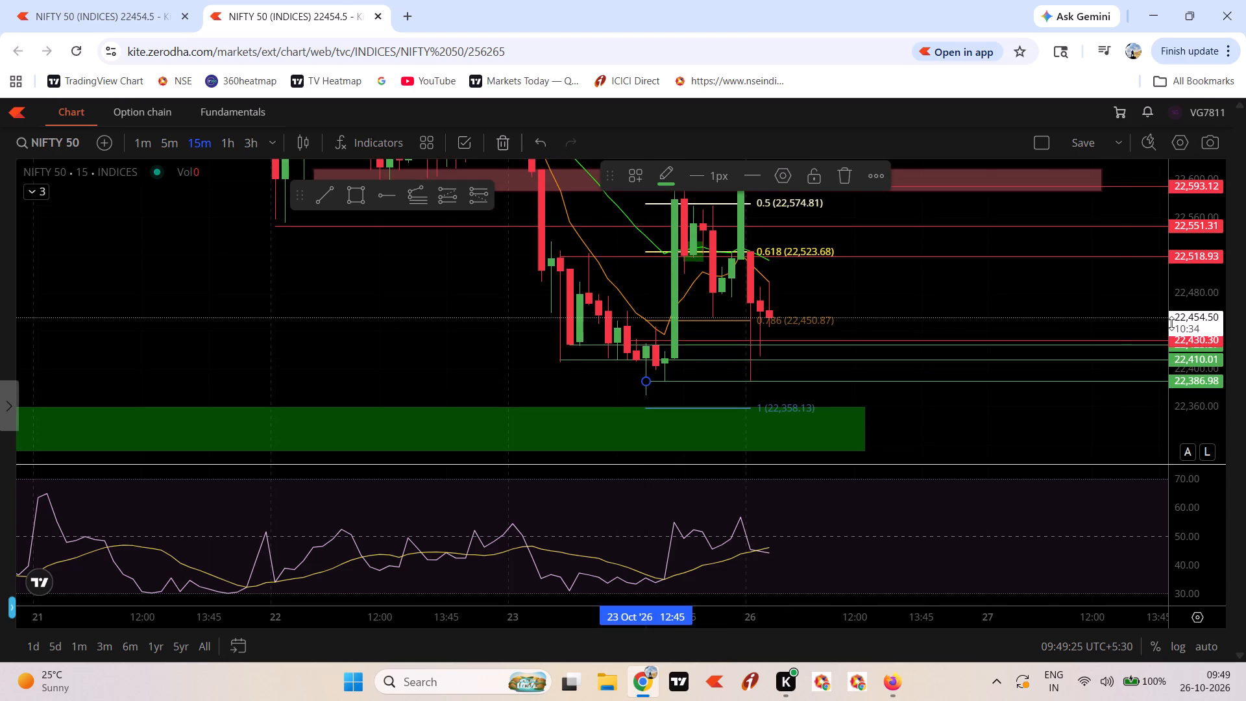
pyautogui.moveTo(947, 291); pyautogui.dragTo(899, 320)
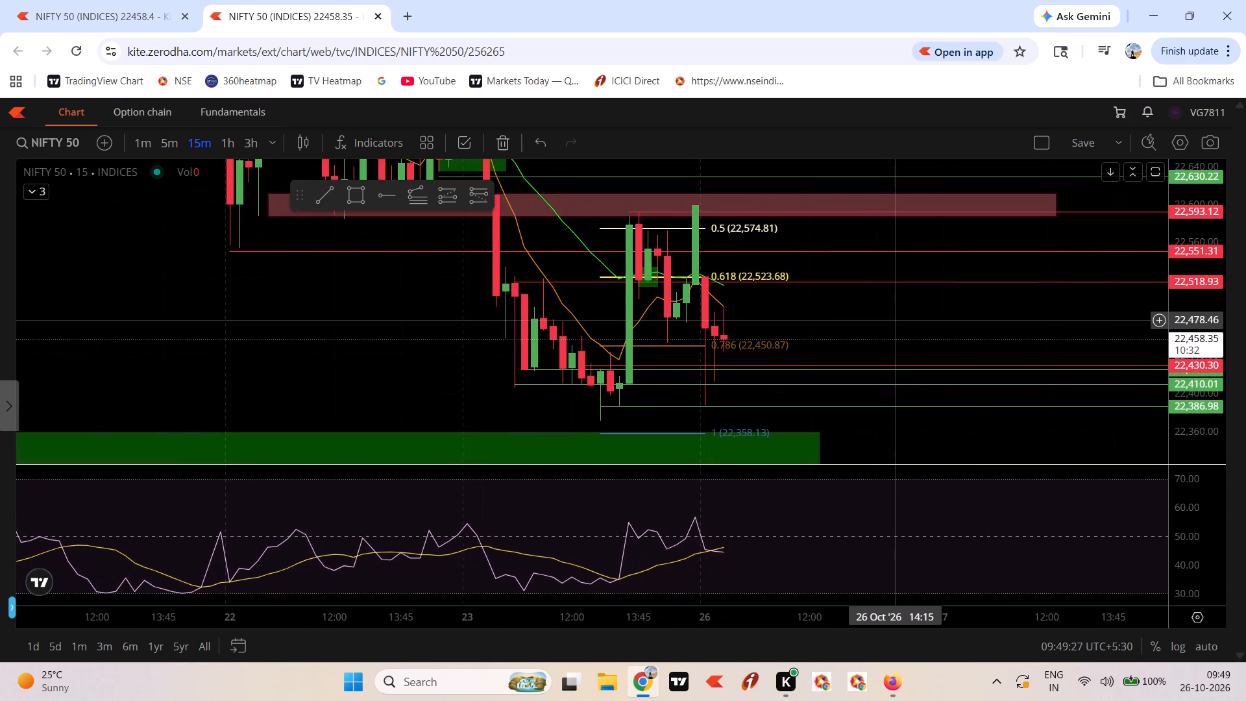
pyautogui.moveTo(899, 320); pyautogui.dragTo(896, 323)
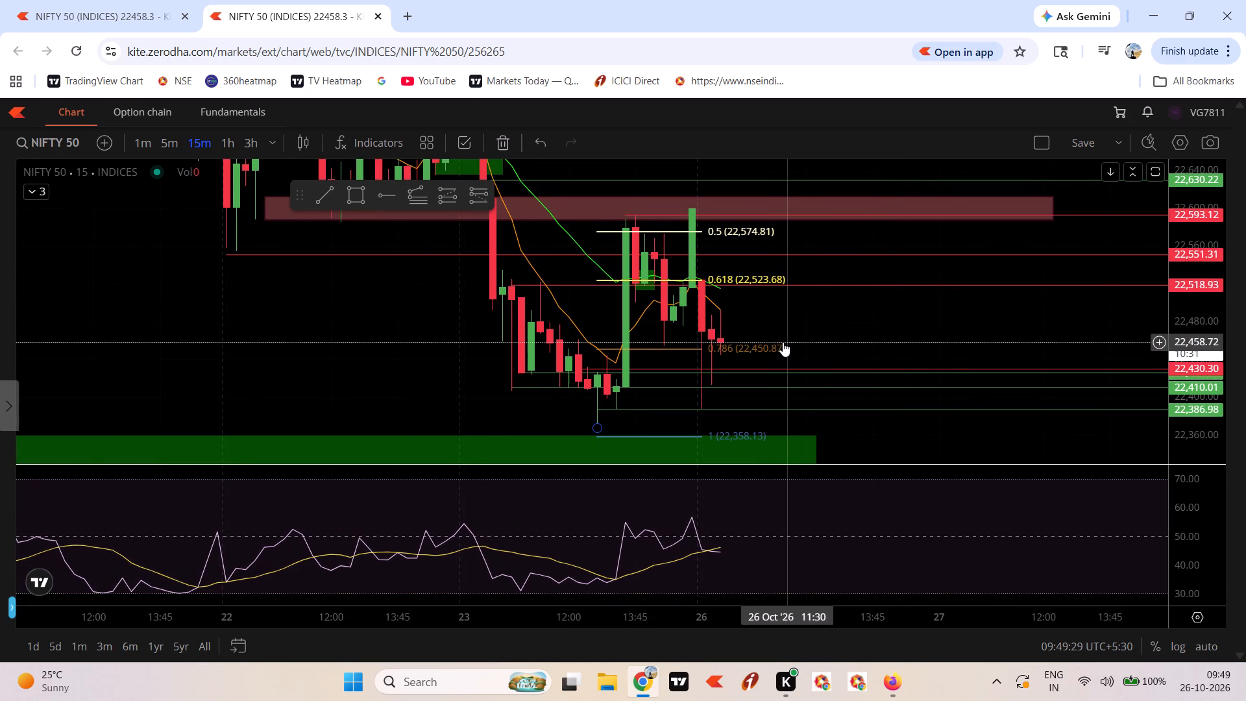
pyautogui.click(781, 348)
pyautogui.click(796, 175)
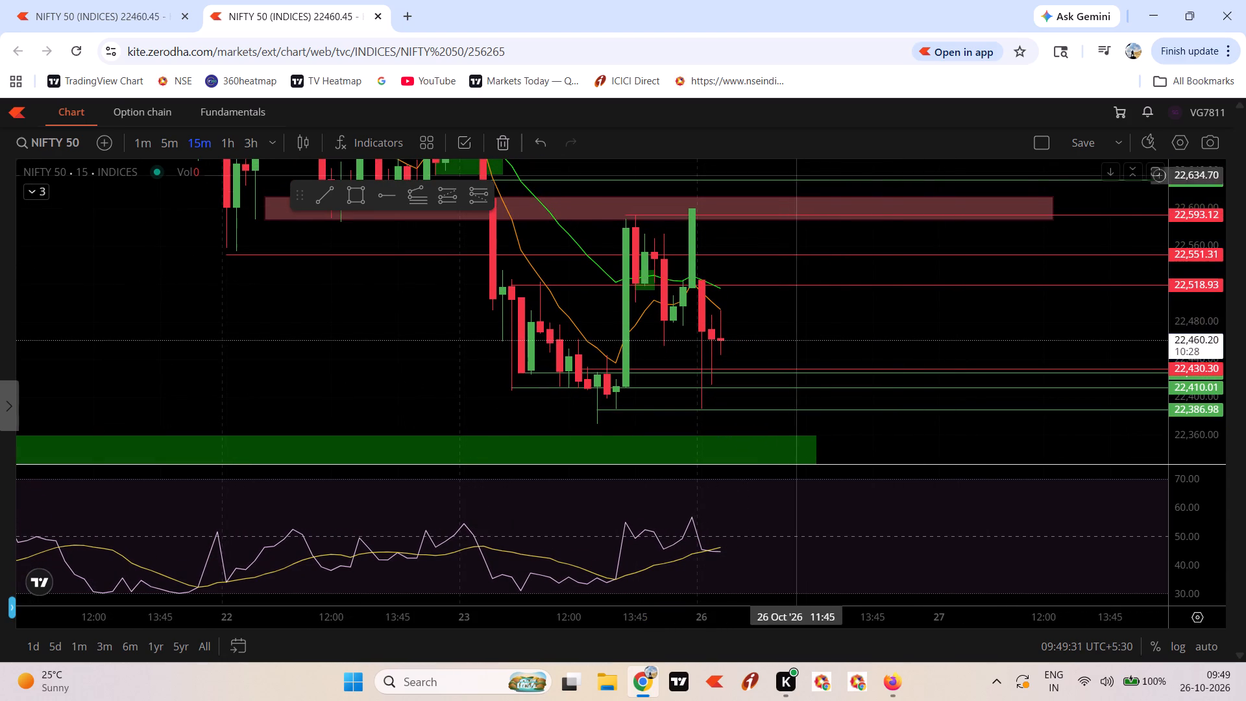
pyautogui.scroll(-17, 1204, 338)
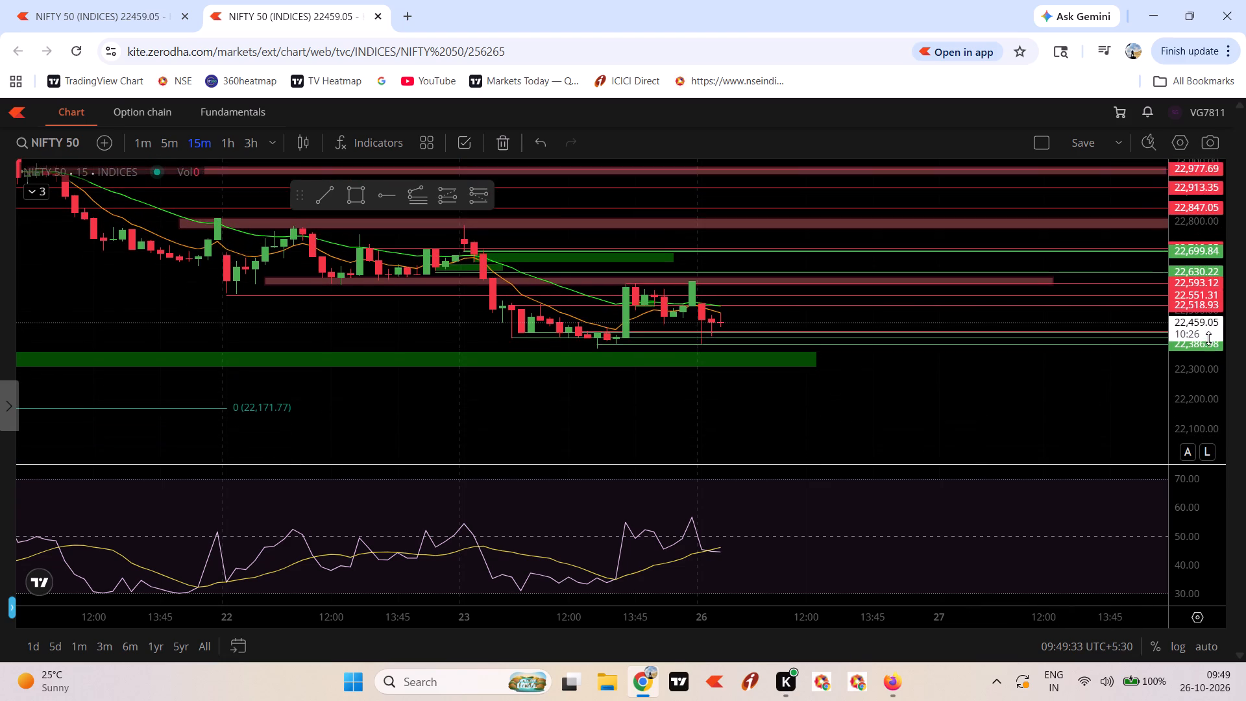
# Delete the old Fibonacci retracement whose 0 level sits at 22,171.77 on the NIFTY 50 chart.
pyautogui.scroll(-3, 1208, 338)
pyautogui.scroll(-7, 1077, 443)
pyautogui.moveTo(1106, 431); pyautogui.dragTo(731, 432)
pyautogui.scroll(-6, 733, 432)
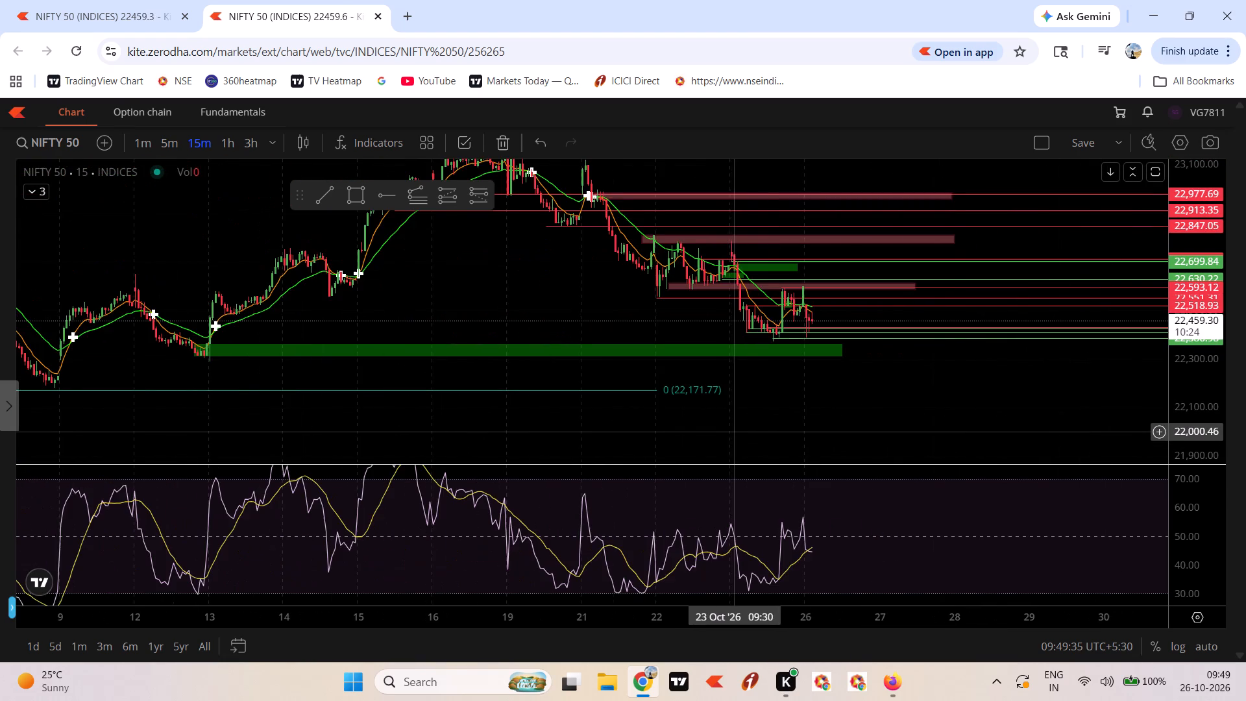
pyautogui.moveTo(949, 422); pyautogui.dragTo(409, 450)
pyautogui.scroll(-6, 419, 437)
pyautogui.scroll(-7, 814, 434)
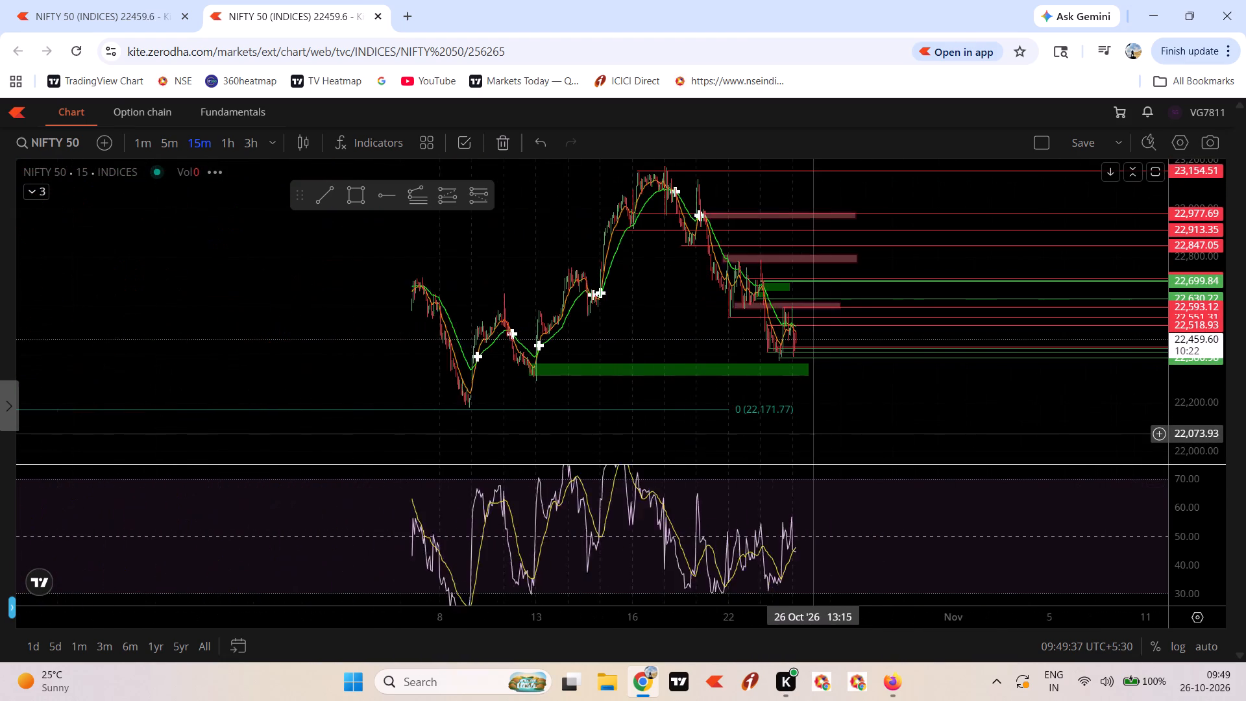
pyautogui.scroll(-4, 825, 432)
pyautogui.scroll(1, 992, 444)
pyautogui.scroll(-1, 992, 444)
pyautogui.scroll(16, 991, 444)
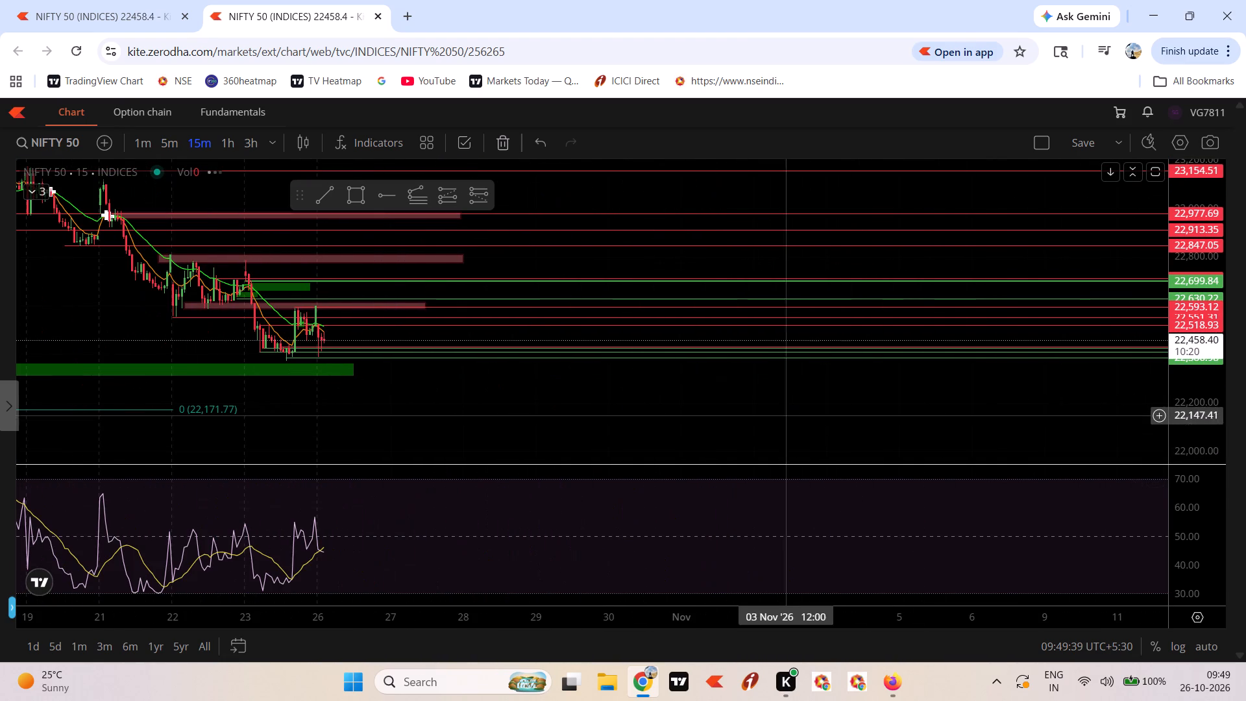
pyautogui.click(212, 409)
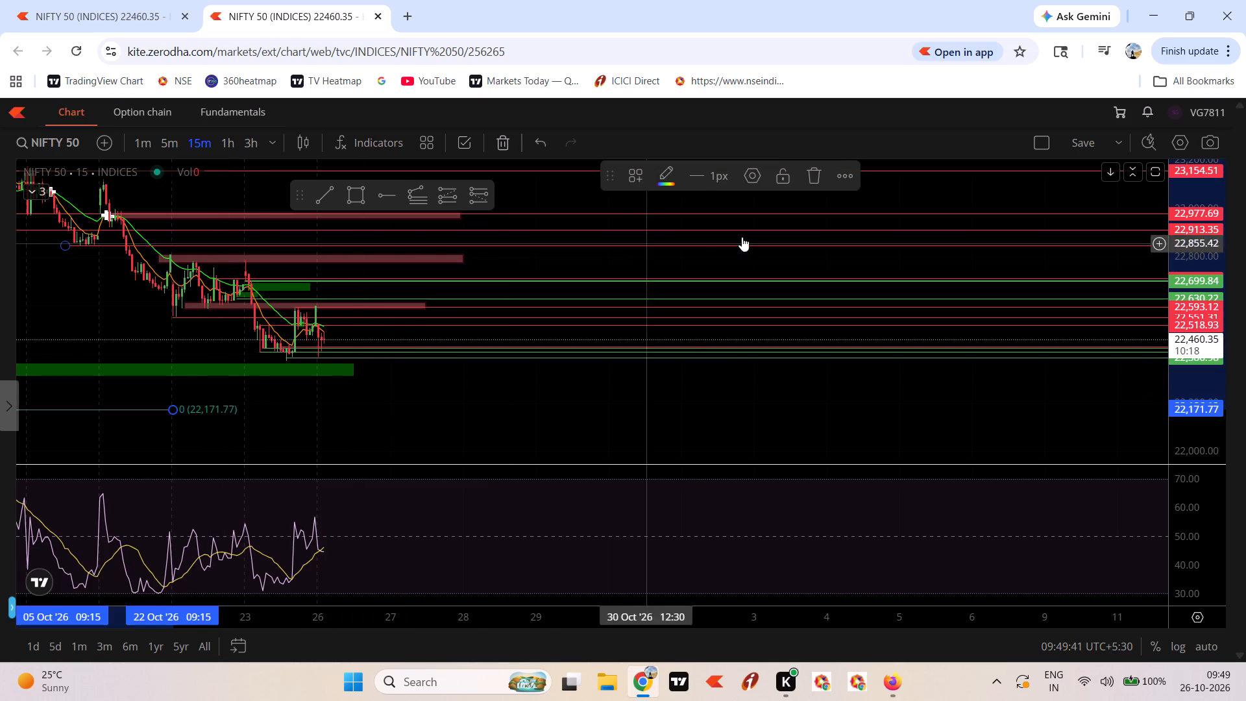
pyautogui.click(812, 171)
# Delete the two small green zone rectangles around the 23 Oct open, between the 22,630.22 and 22,699.84 rays.
pyautogui.moveTo(642, 388); pyautogui.dragTo(1141, 443)
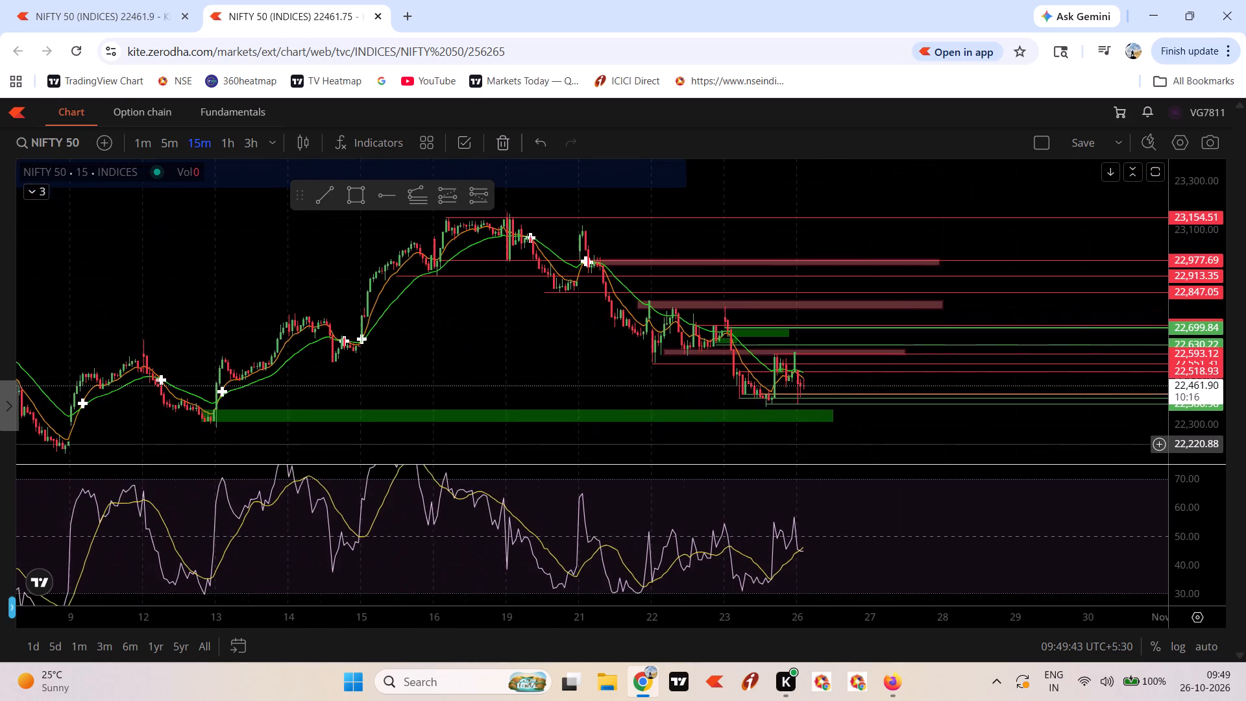
pyautogui.moveTo(1141, 443); pyautogui.dragTo(1144, 443)
pyautogui.moveTo(931, 437); pyautogui.dragTo(1069, 410)
pyautogui.scroll(6, 1071, 419)
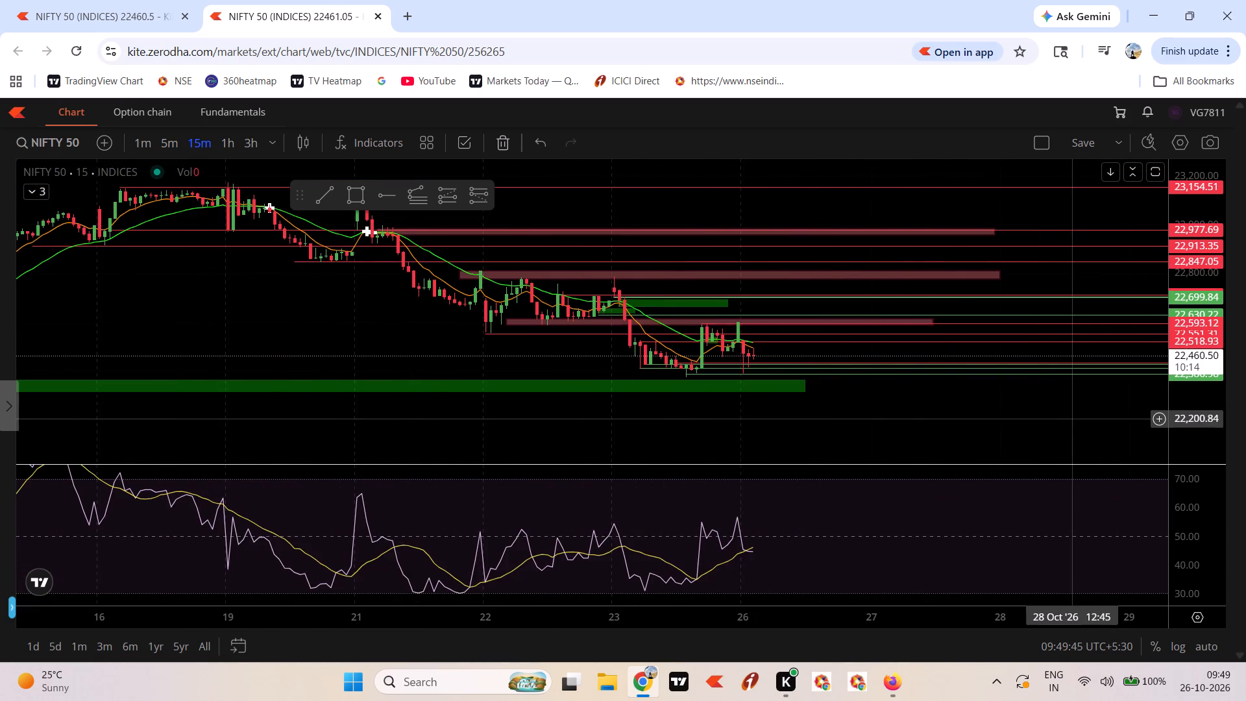
pyautogui.moveTo(926, 428); pyautogui.dragTo(1166, 412)
pyautogui.scroll(7, 1198, 369)
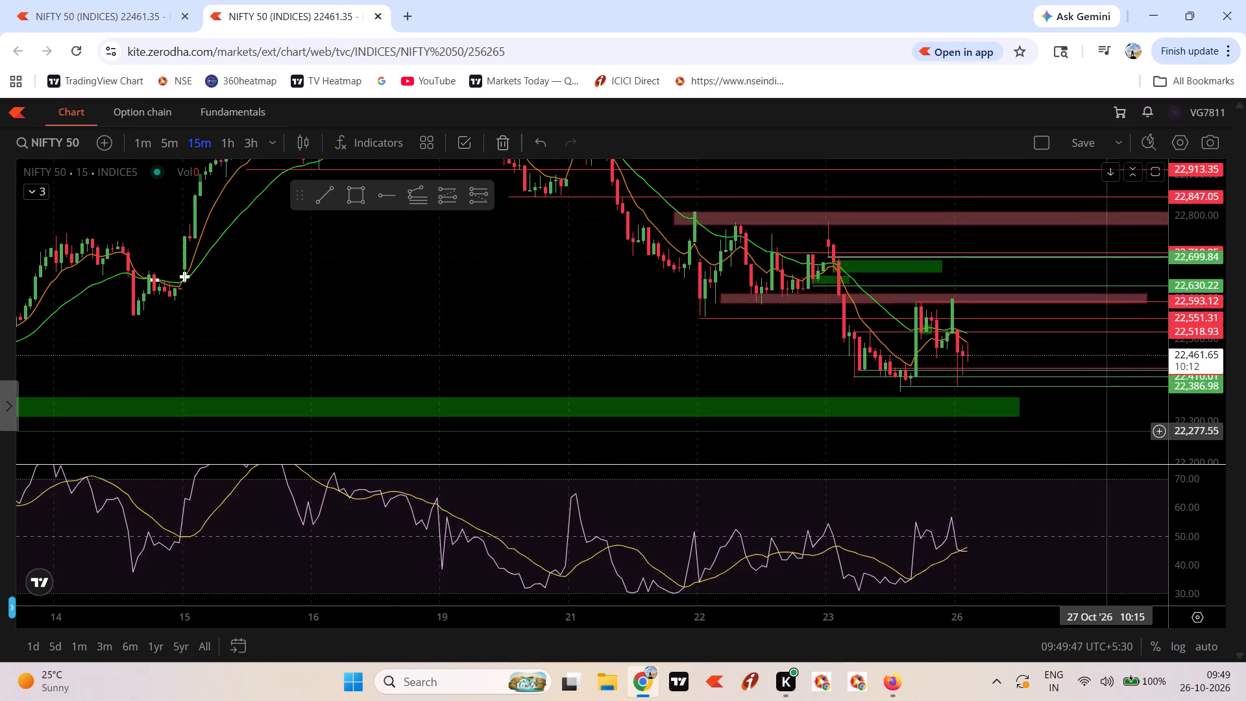
pyautogui.scroll(5, 1113, 428)
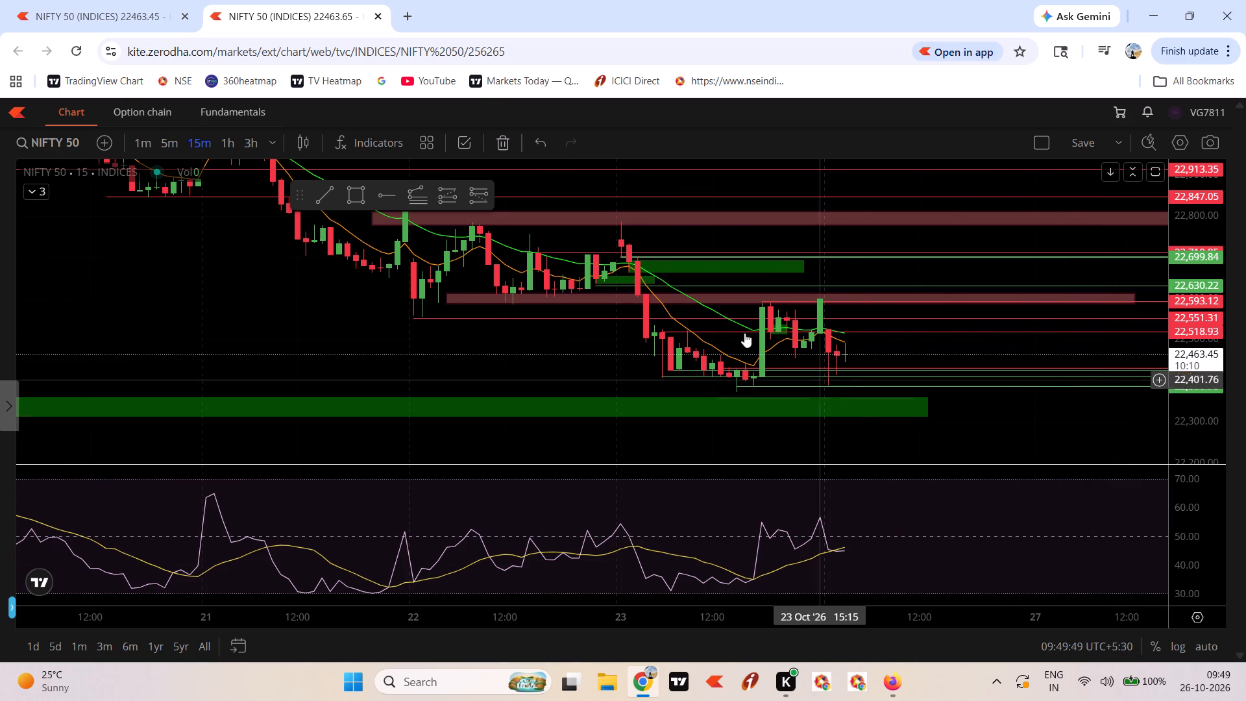
pyautogui.click(655, 281)
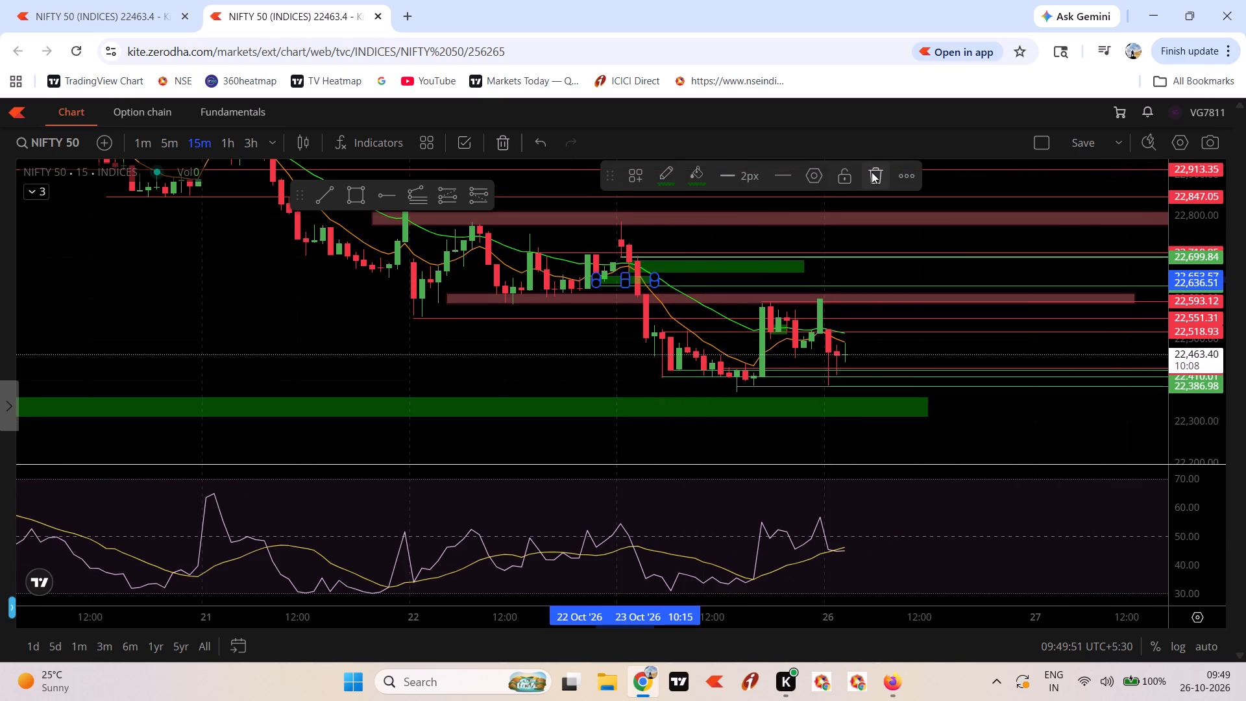
pyautogui.click(872, 172)
pyautogui.click(803, 267)
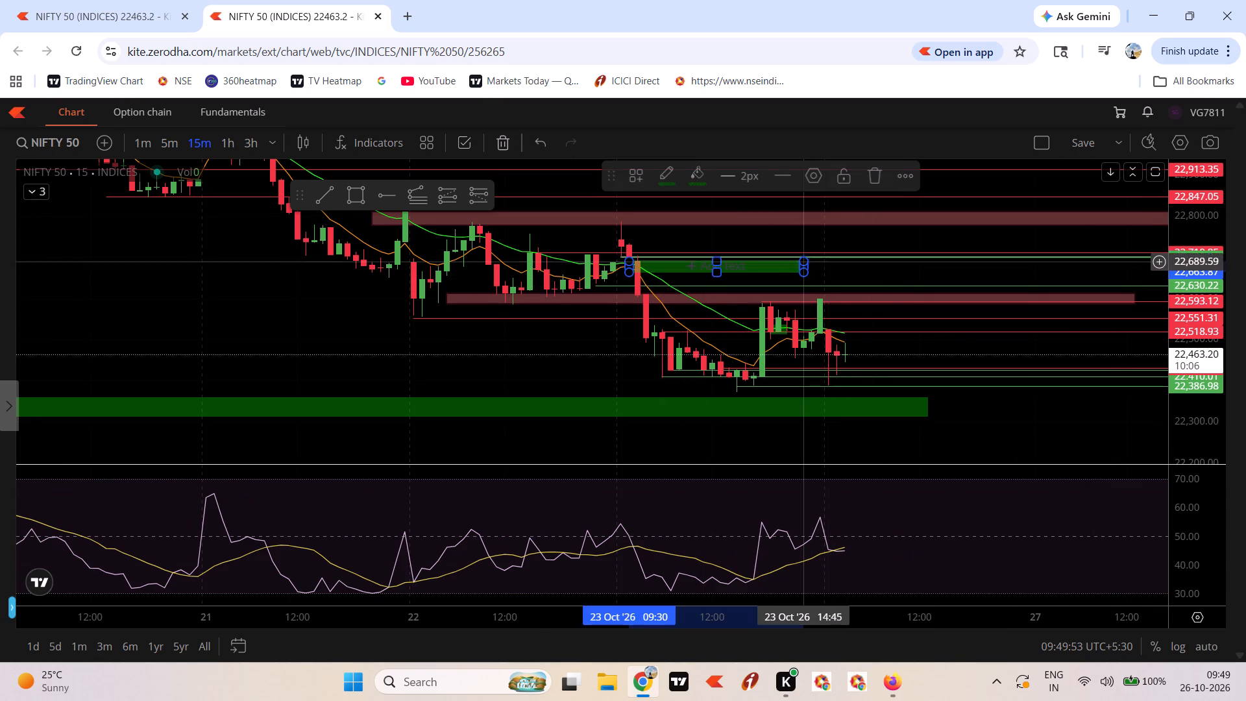
pyautogui.click(874, 171)
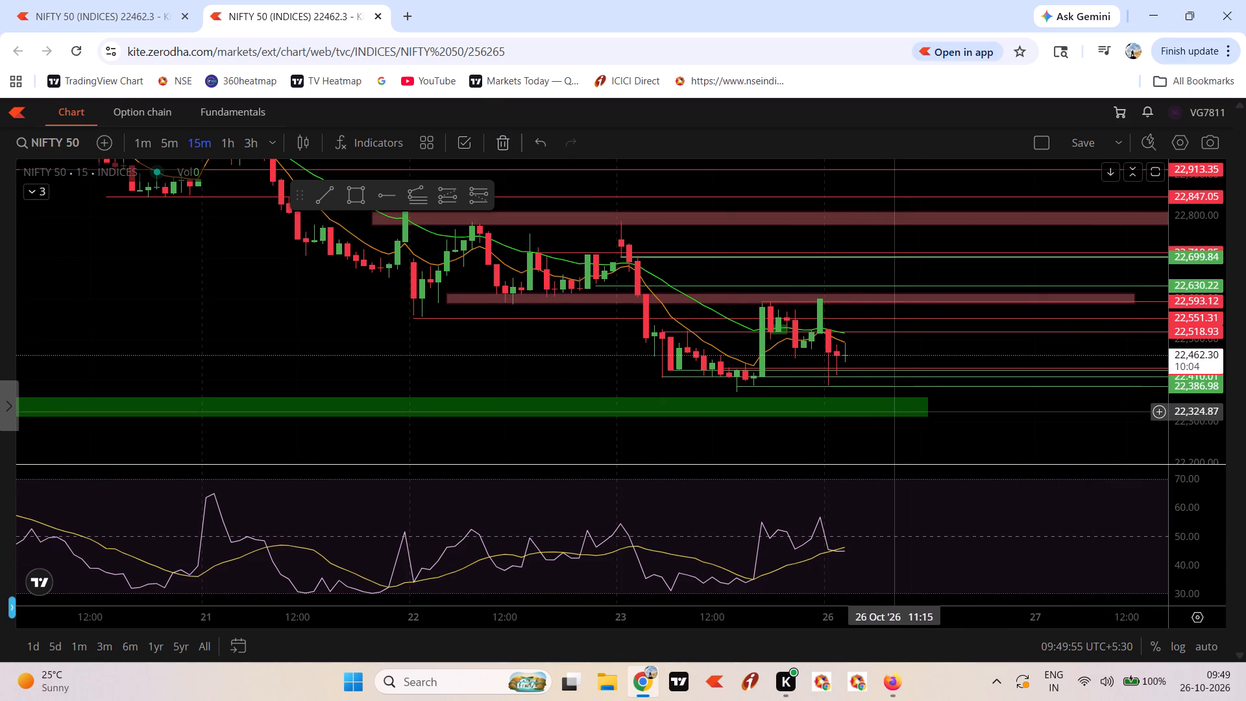
# Switch the NIFTY 50 chart to the 5-minute interval and examine the 23 and 26 Oct candles against the marked levels.
pyautogui.scroll(5, 1201, 365)
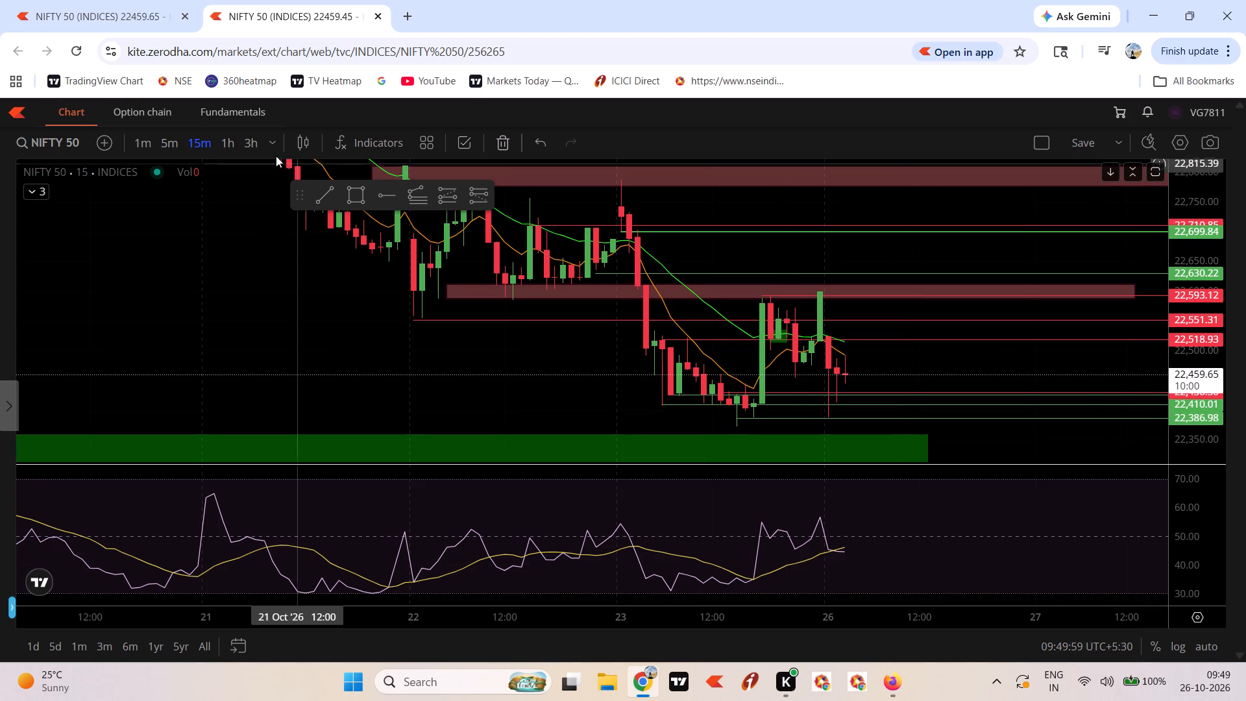
pyautogui.click(173, 143)
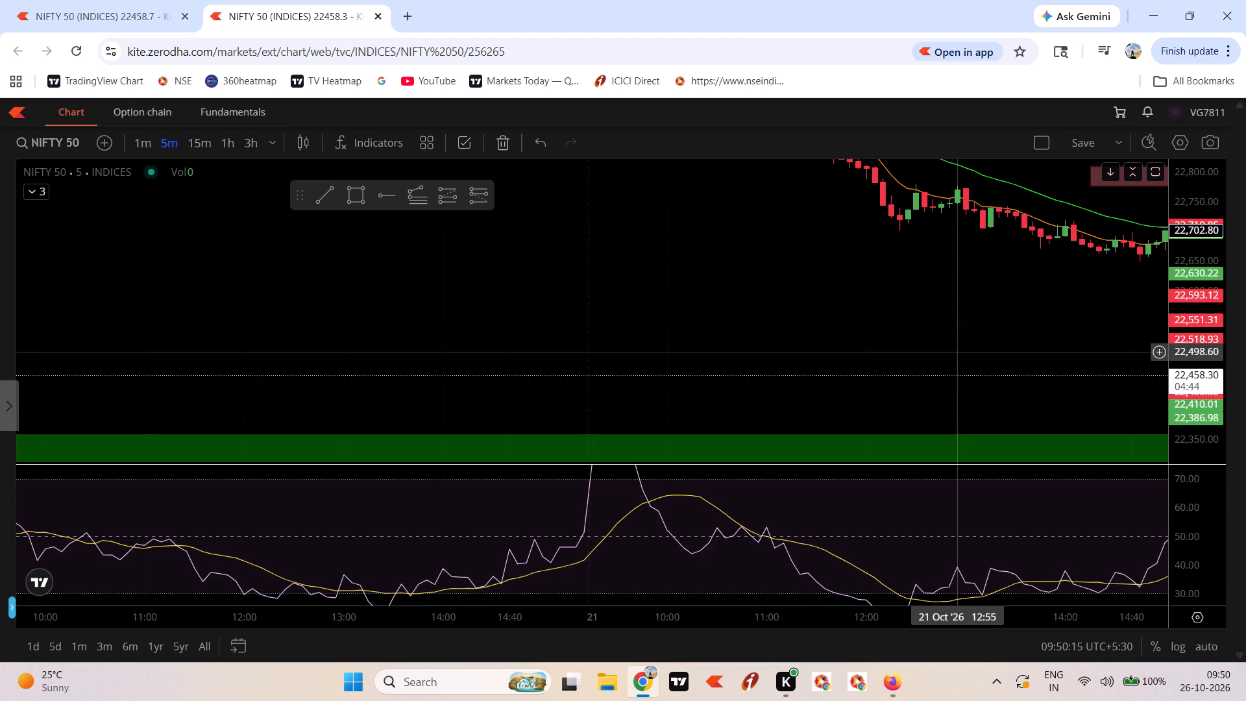
pyautogui.scroll(-4, 959, 338)
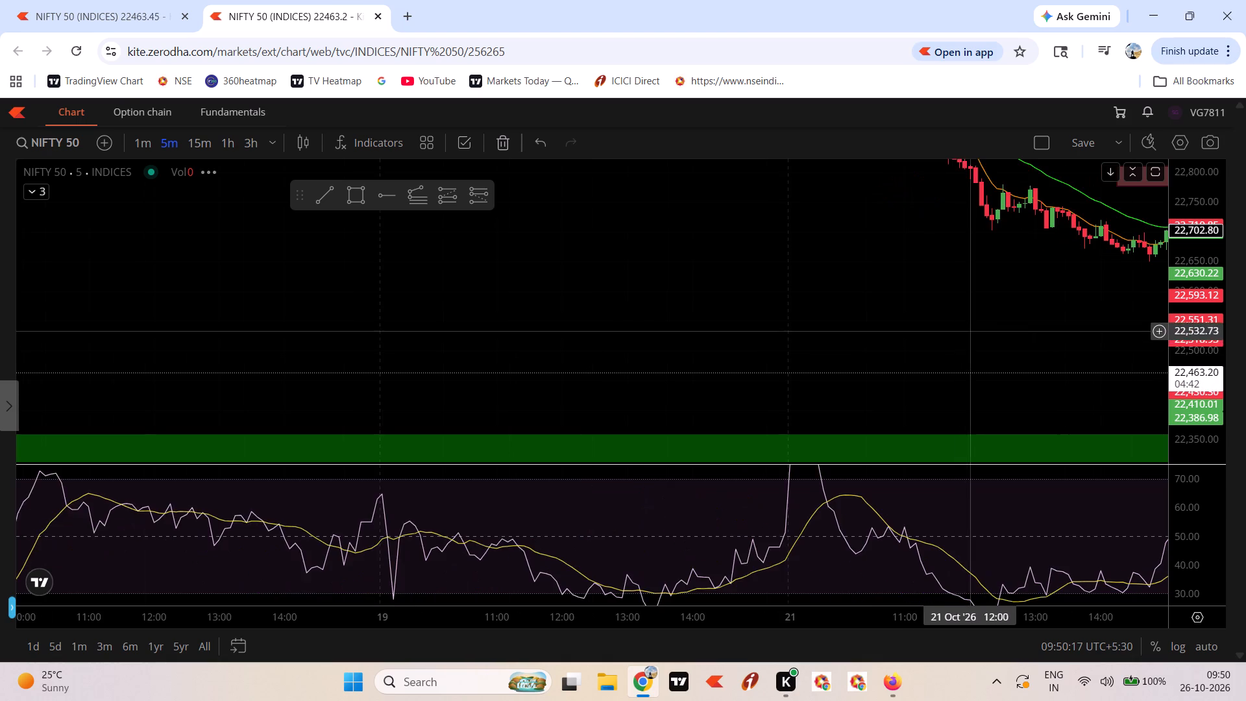
pyautogui.moveTo(1042, 319); pyautogui.dragTo(399, 345)
pyautogui.moveTo(873, 407); pyautogui.dragTo(326, 321)
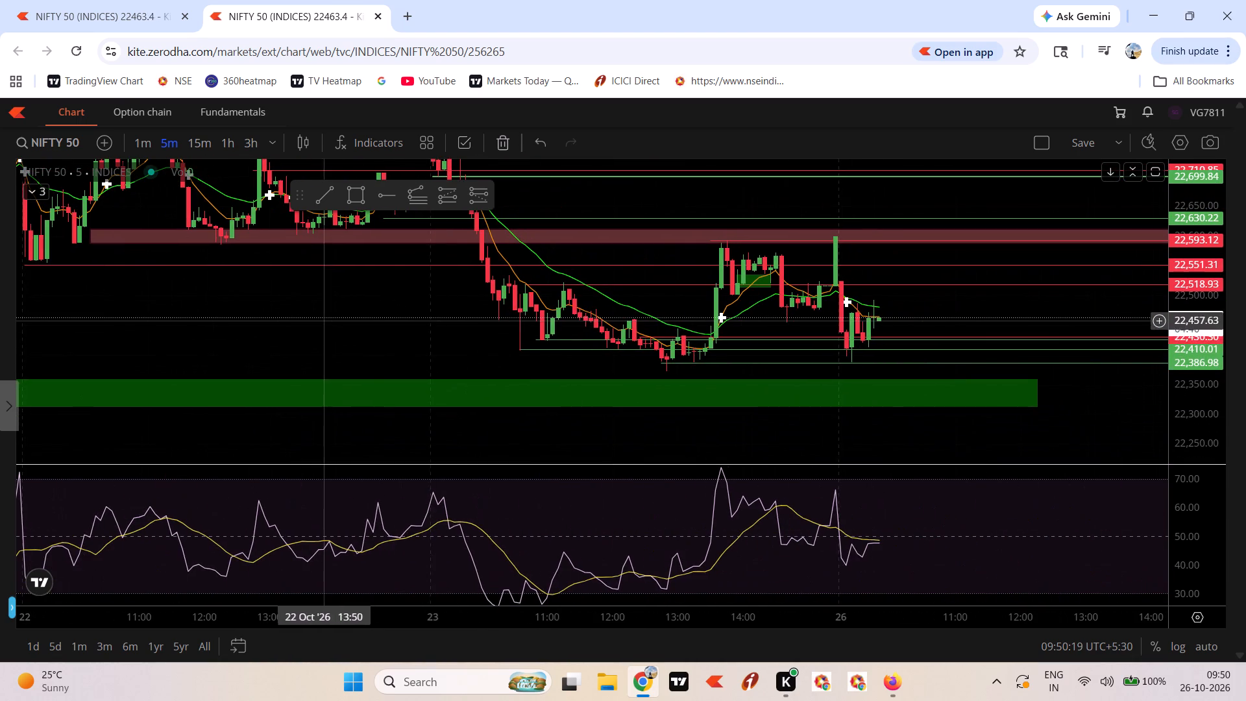
pyautogui.scroll(4, 1122, 416)
pyautogui.scroll(-5, 1213, 350)
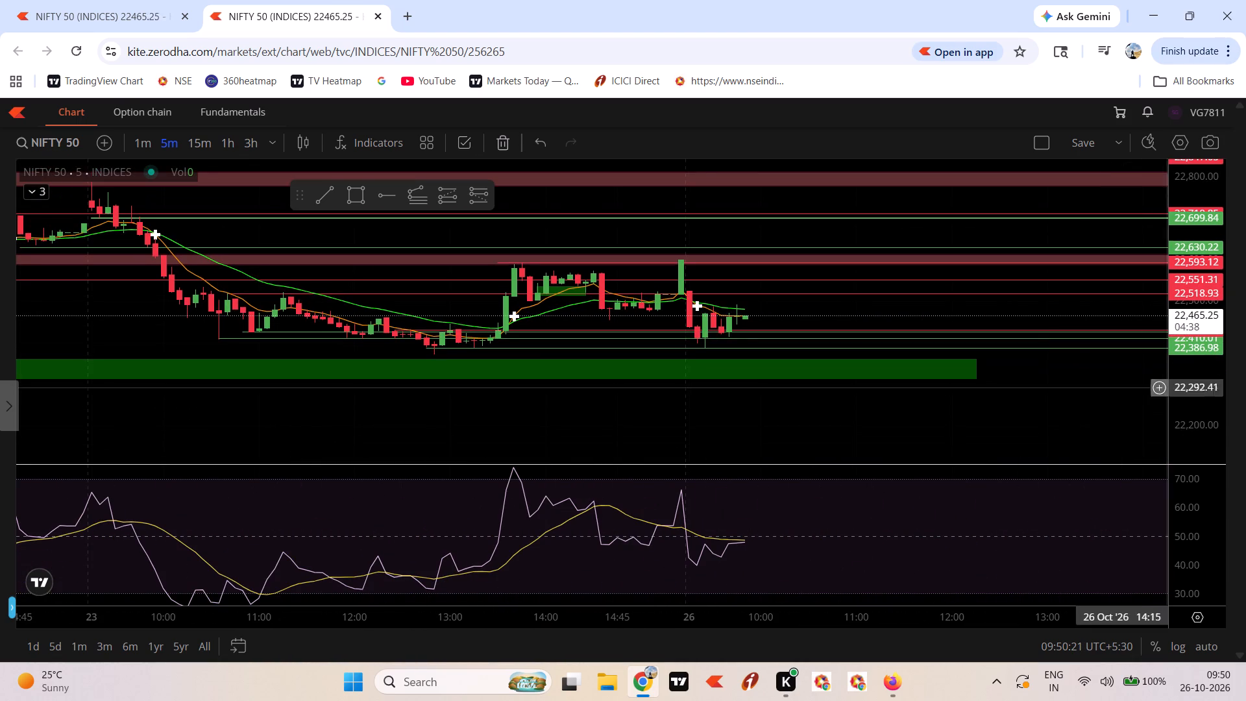
pyautogui.moveTo(1036, 409); pyautogui.dragTo(1118, 443)
pyautogui.scroll(5, 1199, 391)
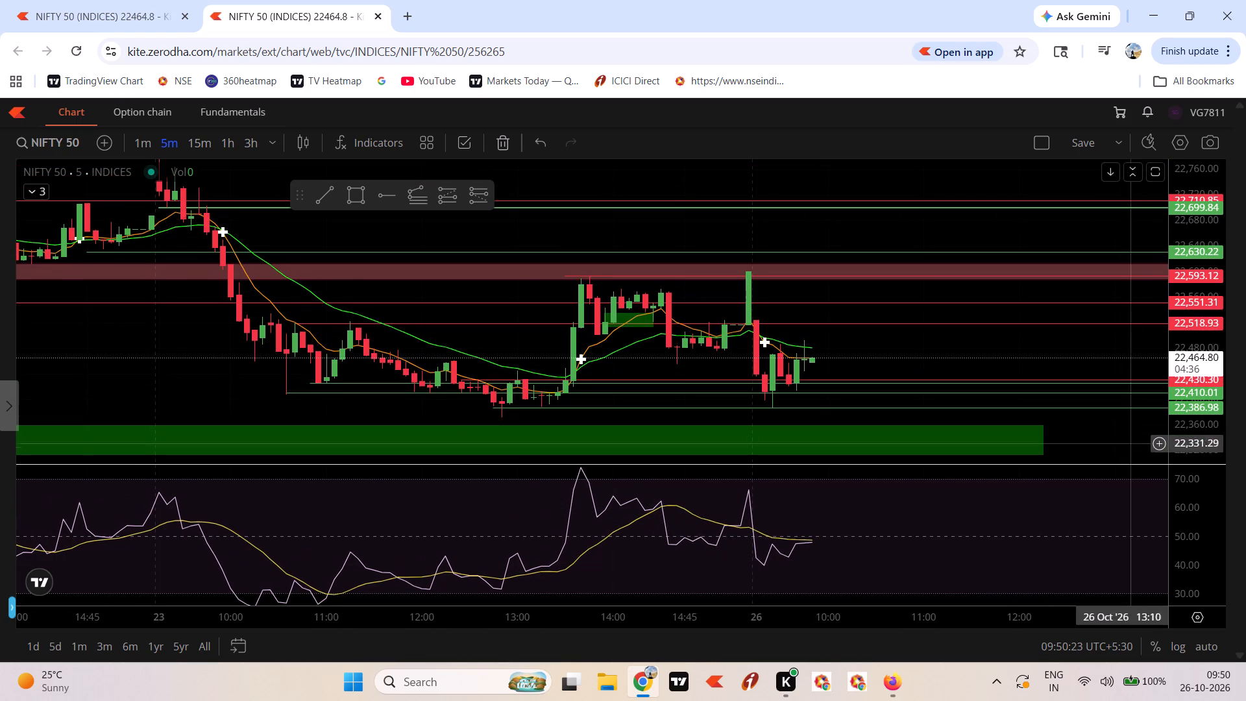
pyautogui.moveTo(1125, 446); pyautogui.dragTo(1179, 376)
pyautogui.scroll(4, 1120, 412)
pyautogui.scroll(-3, 1199, 366)
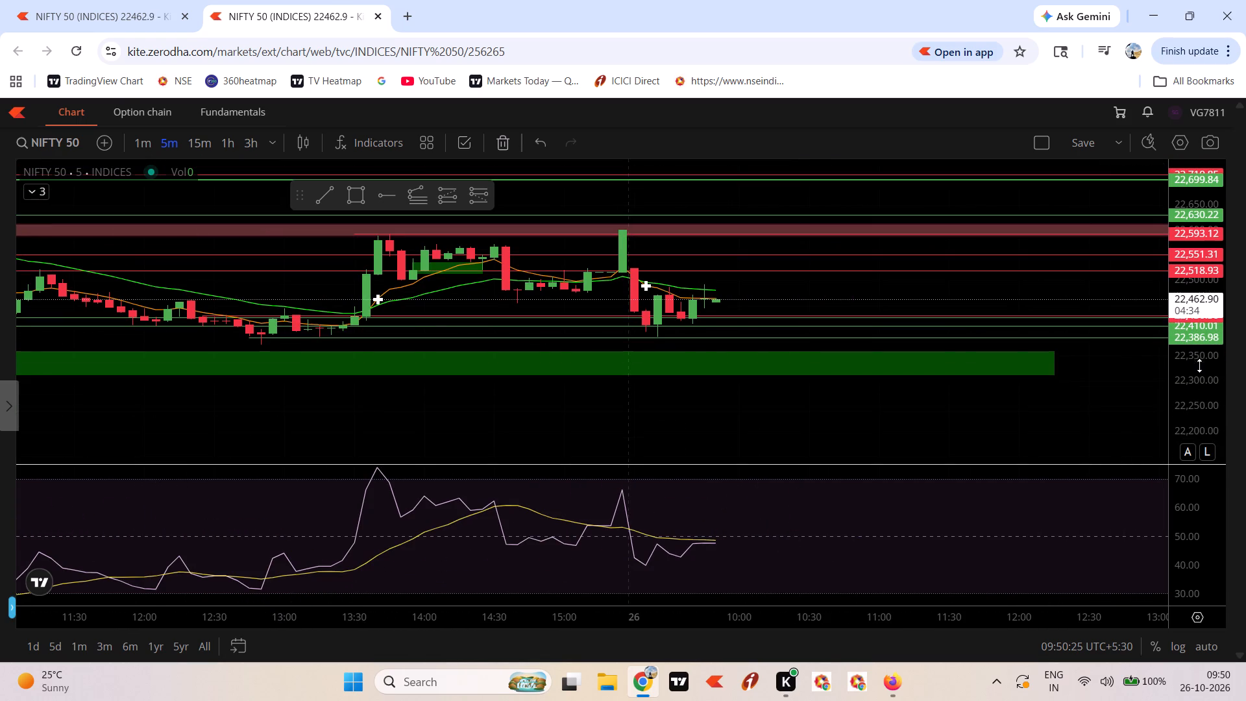
pyautogui.moveTo(883, 433); pyautogui.dragTo(969, 441)
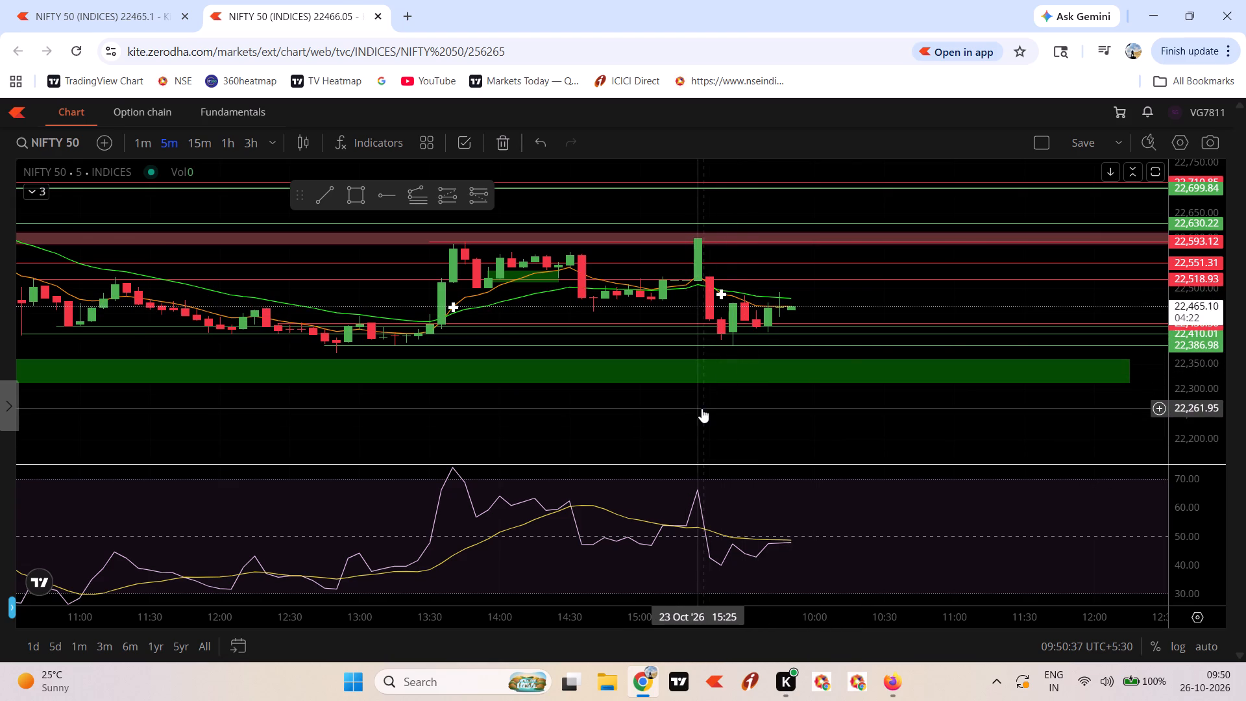
# Delete the red horizontal ray at 22,551.31 that starts at the 22 Oct opening candles.
pyautogui.scroll(-7, 702, 408)
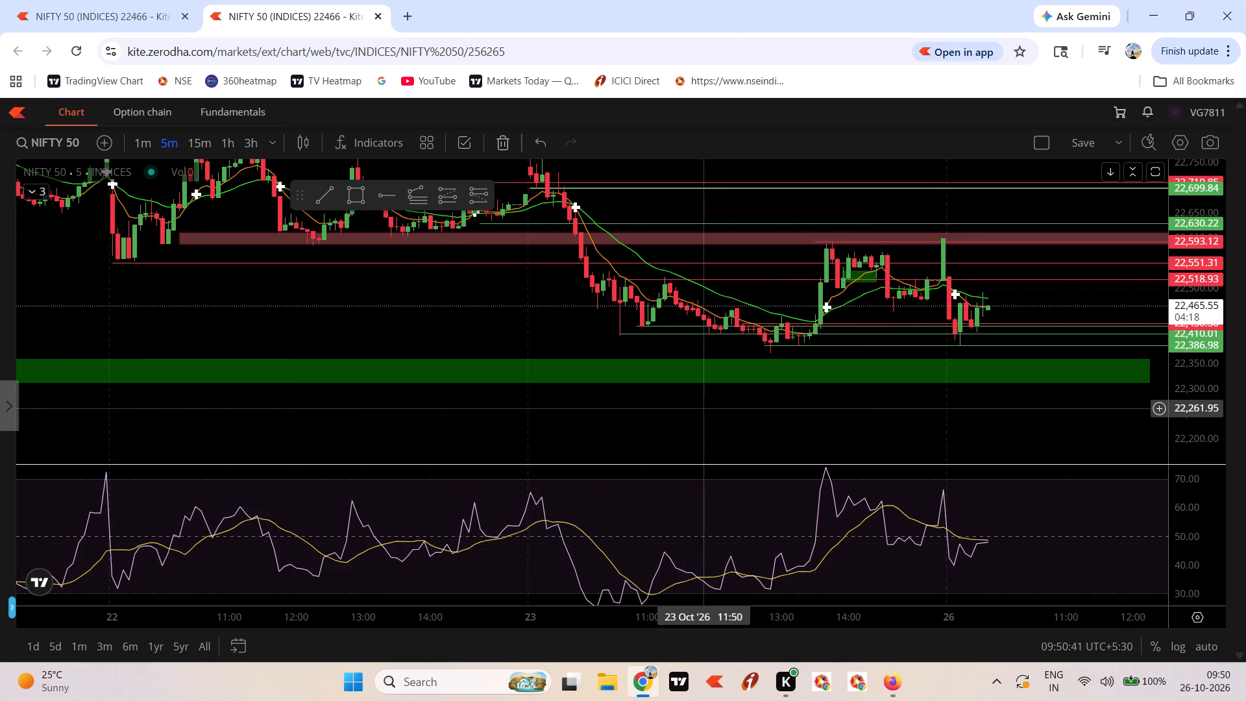
pyautogui.click(116, 266)
pyautogui.click(843, 175)
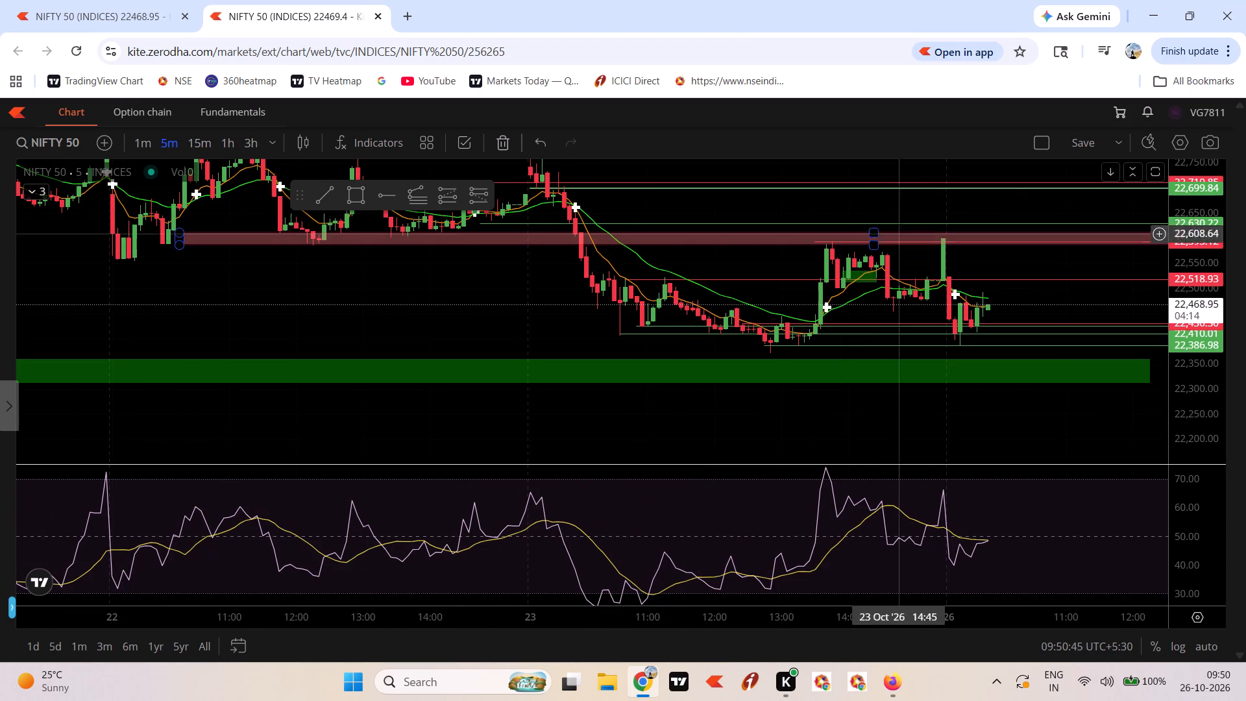
# Delete the small green zone rectangle between 22,513.94 and 22,534.25 on the 23 Oct afternoon candles.
pyautogui.scroll(4, 1187, 332)
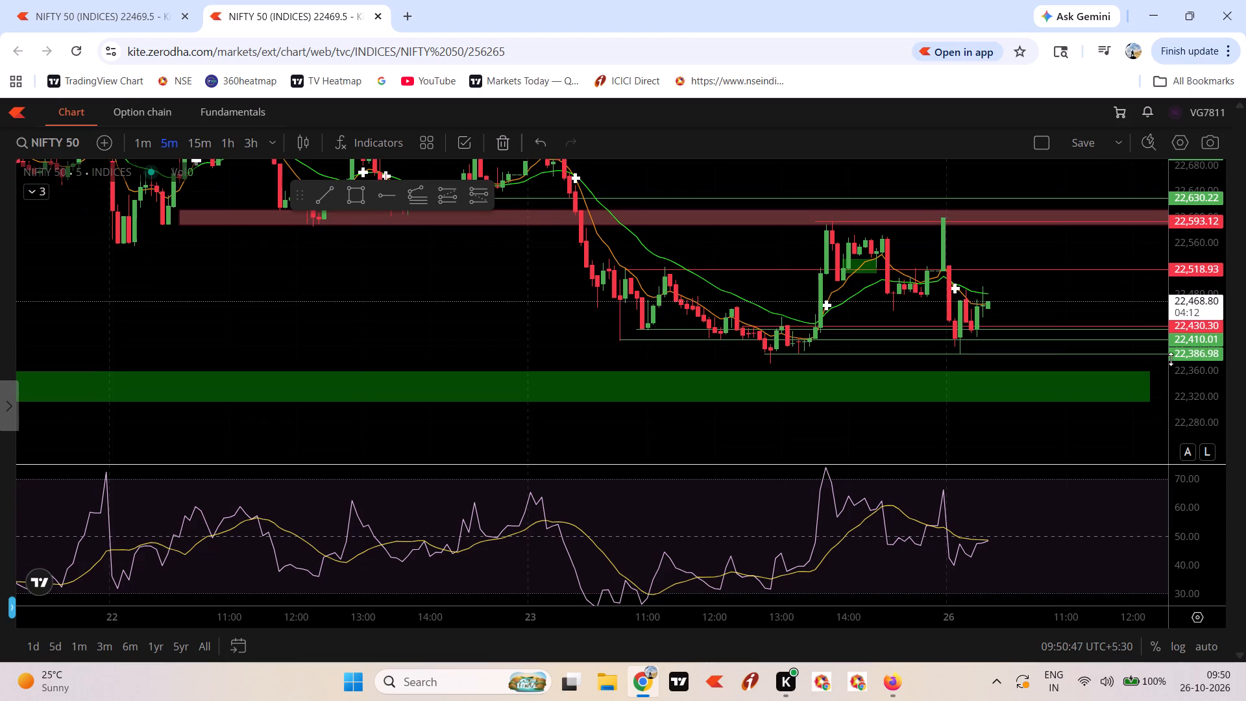
pyautogui.scroll(3, 1086, 429)
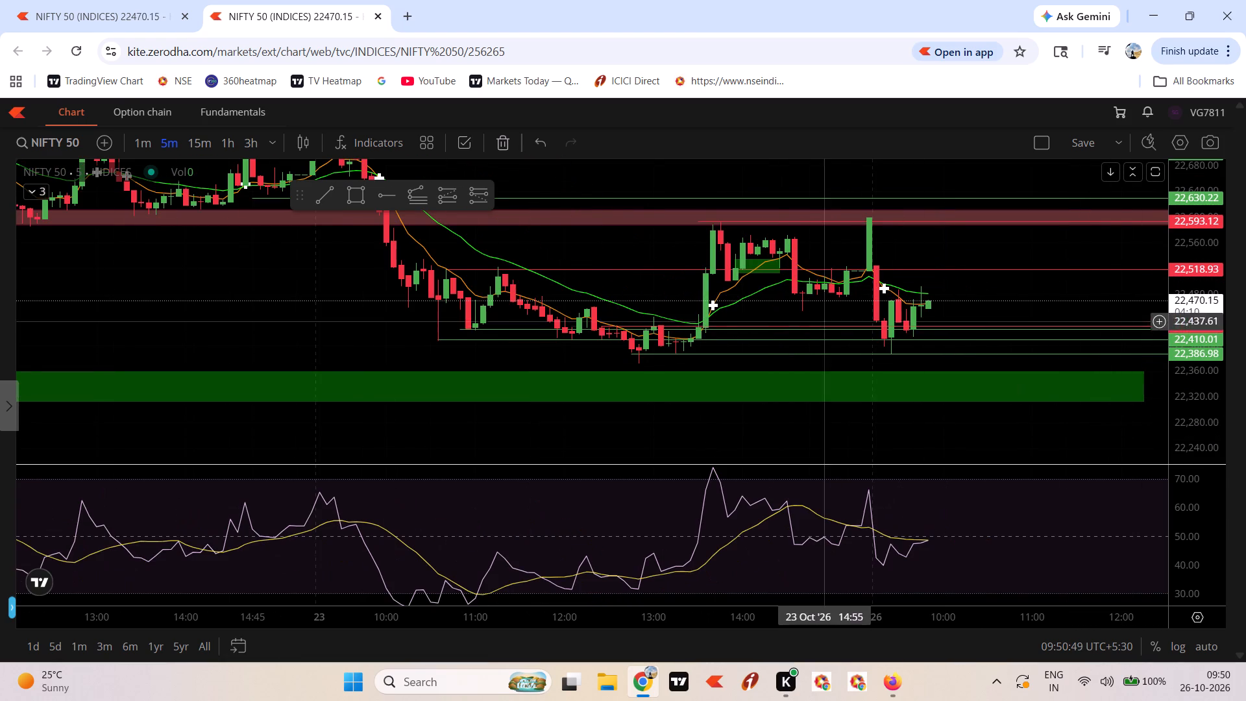
pyautogui.click(783, 268)
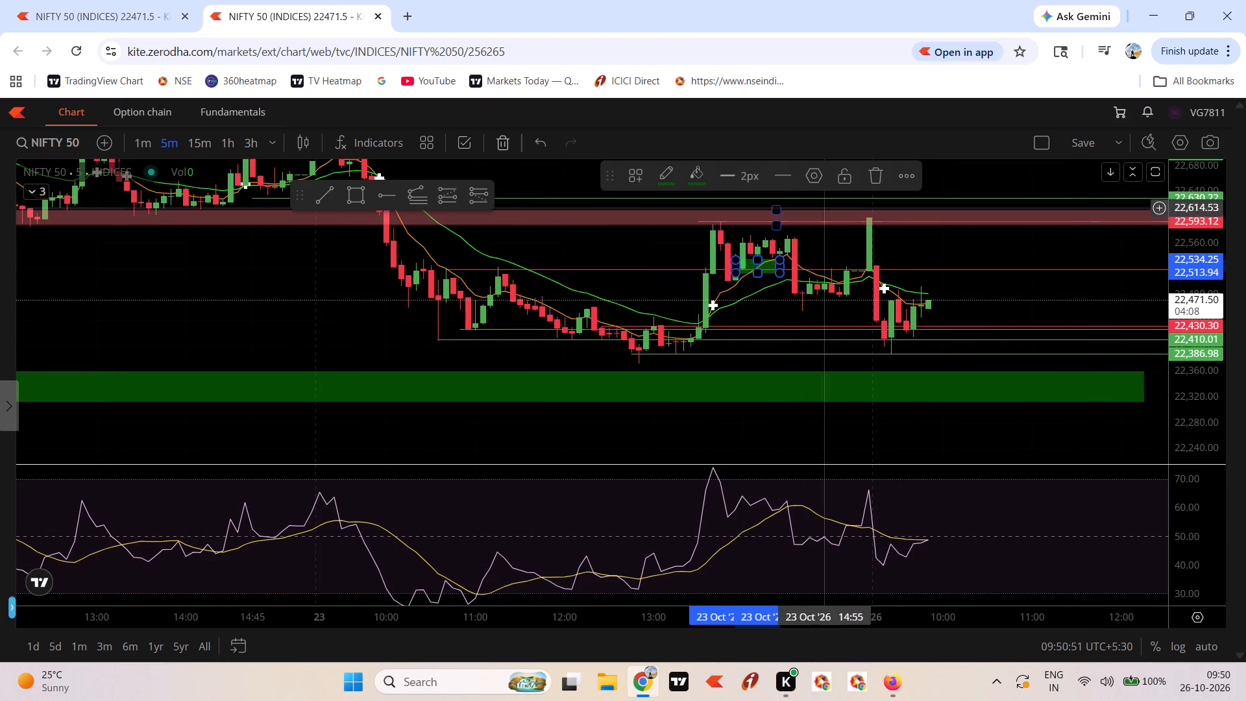
pyautogui.click(877, 178)
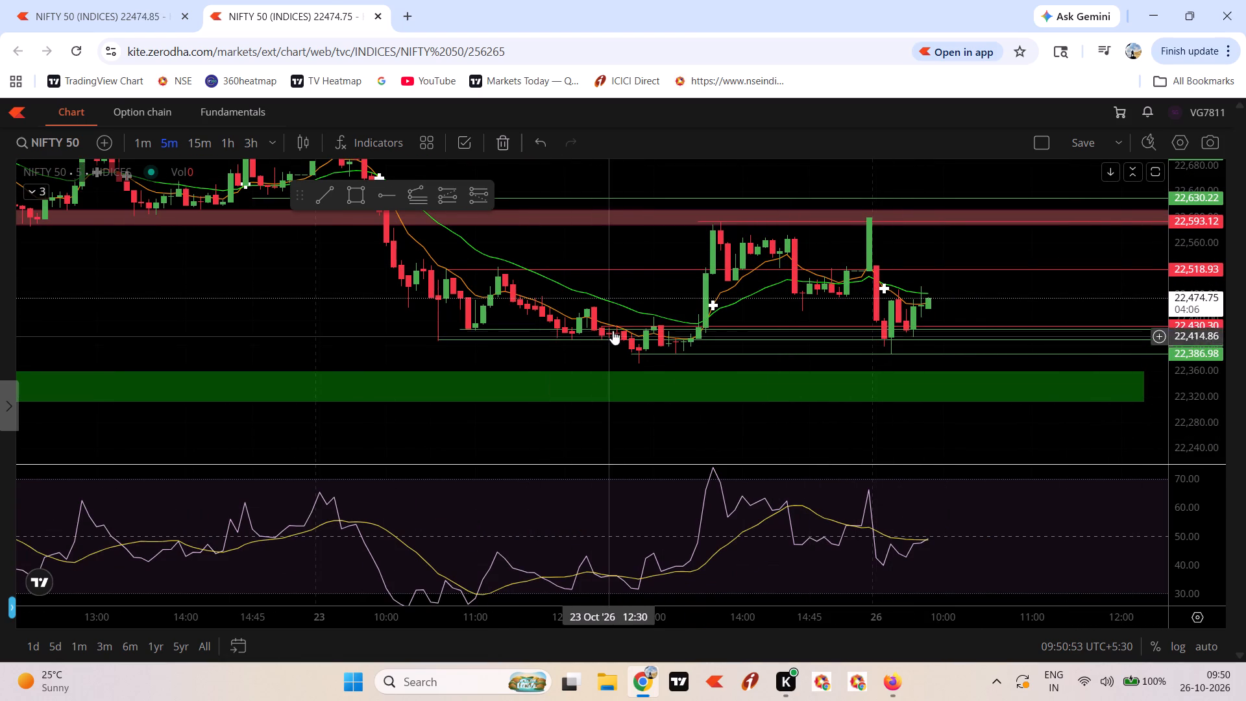
# Delete the red horizontal ray at 22,430.30, just above the green 22,425.87 ray.
pyautogui.scroll(2, 1214, 368)
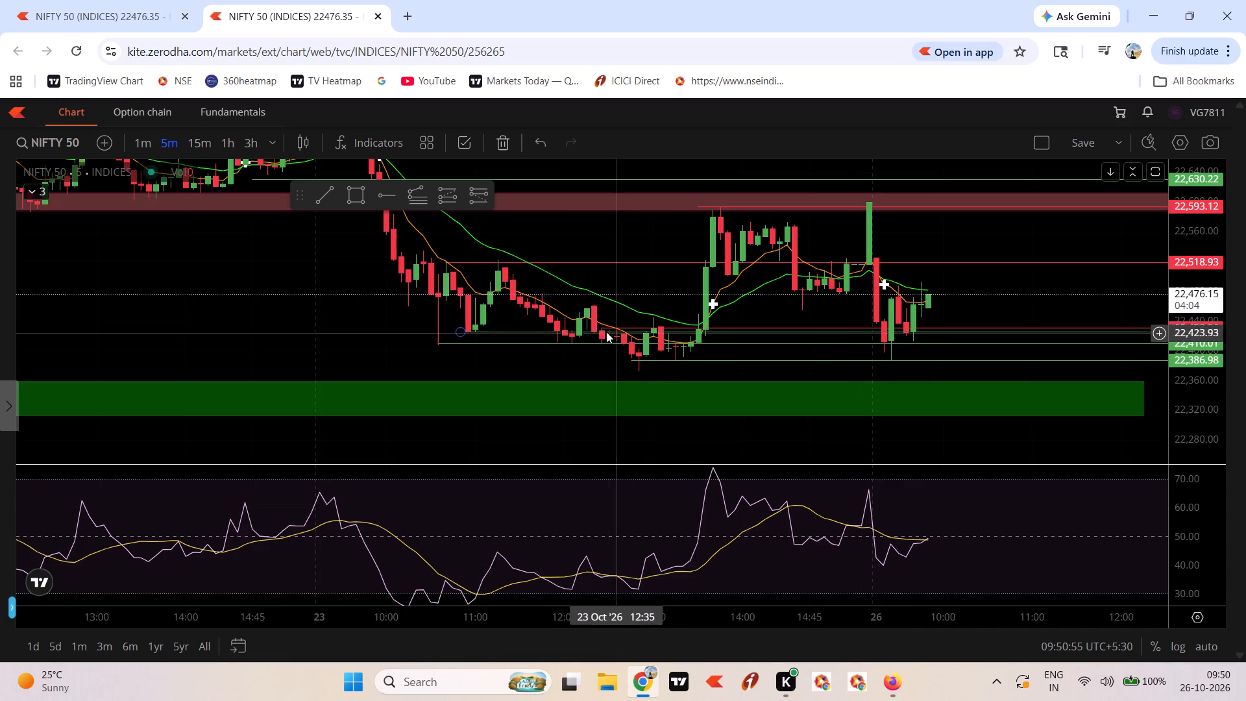
pyautogui.click(601, 328)
pyautogui.click(854, 166)
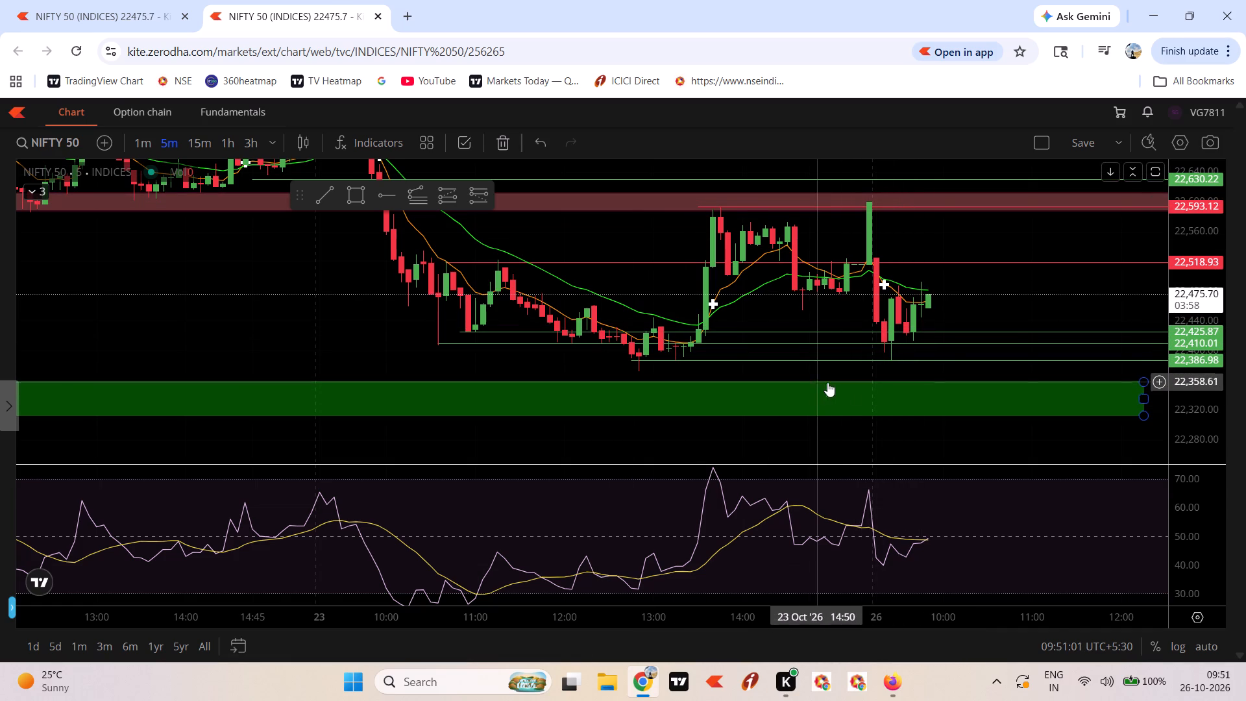
# Switch the chart to the 1-minute interval and examine the 23 and 26 Oct price action against the remaining levels.
pyautogui.click(143, 144)
pyautogui.click(1026, 308)
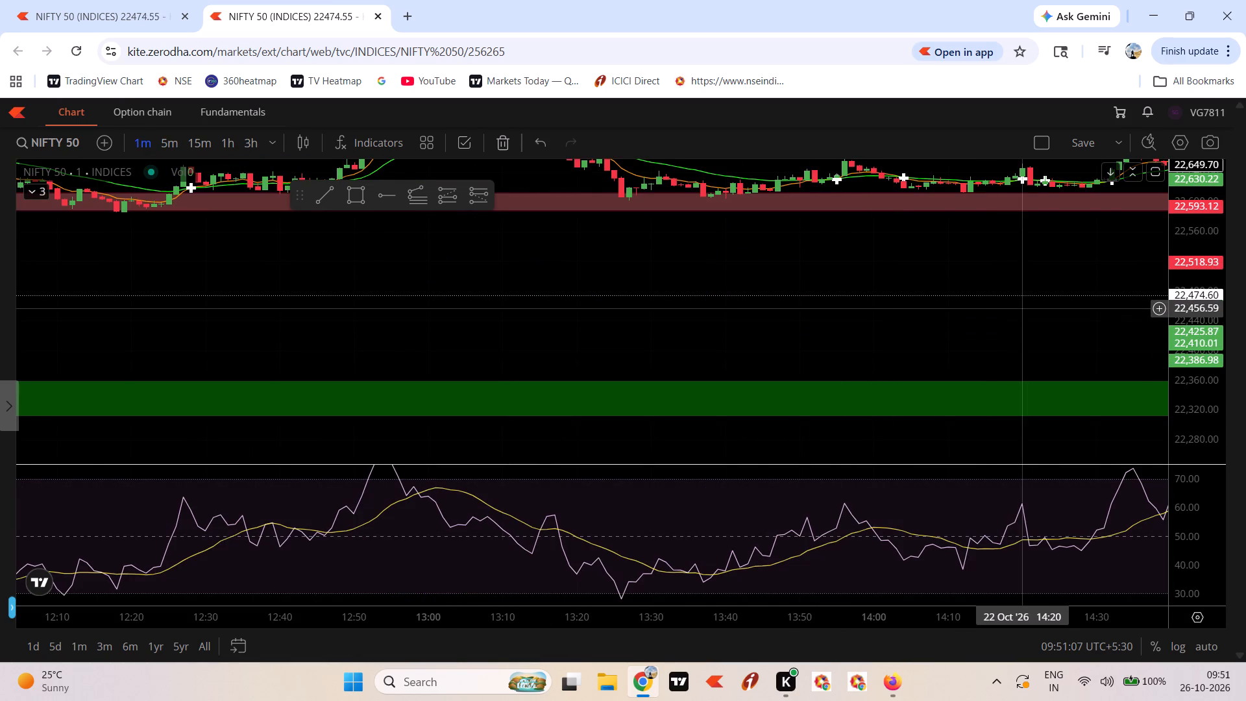
pyautogui.scroll(-6, 1027, 317)
pyautogui.moveTo(1092, 334); pyautogui.dragTo(340, 344)
pyautogui.scroll(-7, 345, 350)
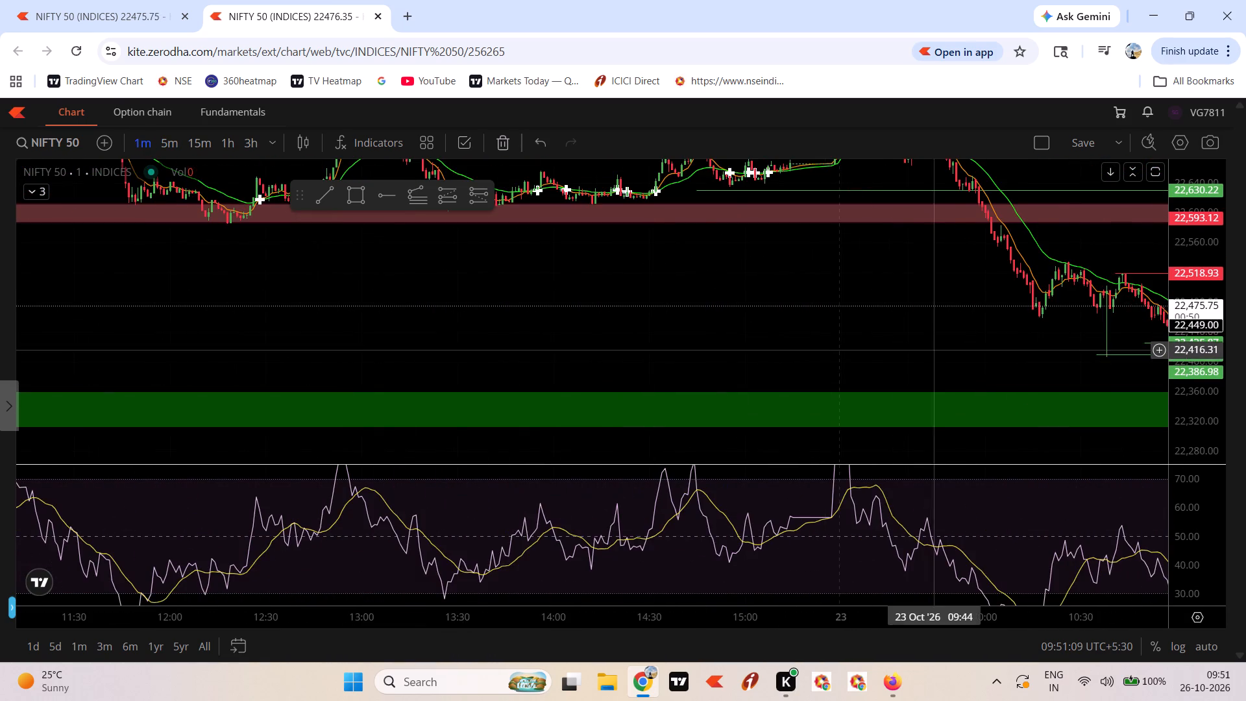
pyautogui.moveTo(932, 349); pyautogui.dragTo(272, 335)
pyautogui.moveTo(1094, 314); pyautogui.dragTo(238, 314)
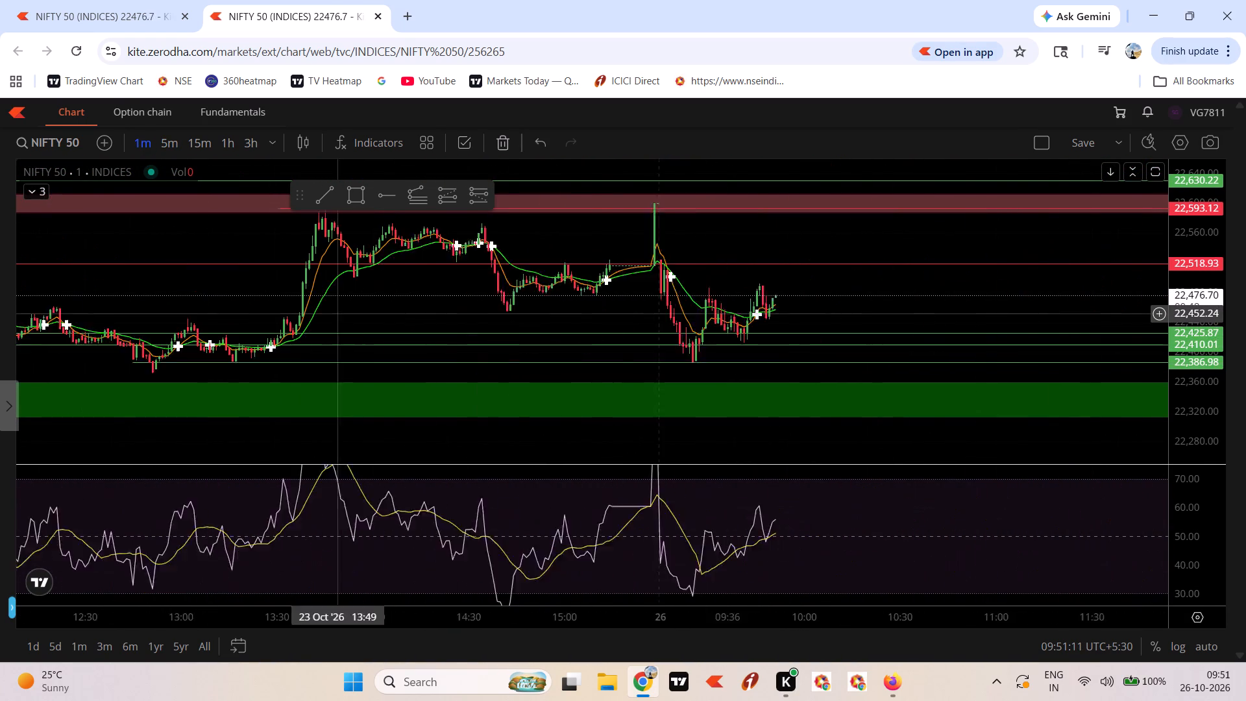
pyautogui.moveTo(238, 314); pyautogui.dragTo(173, 314)
pyautogui.moveTo(914, 314); pyautogui.dragTo(949, 319)
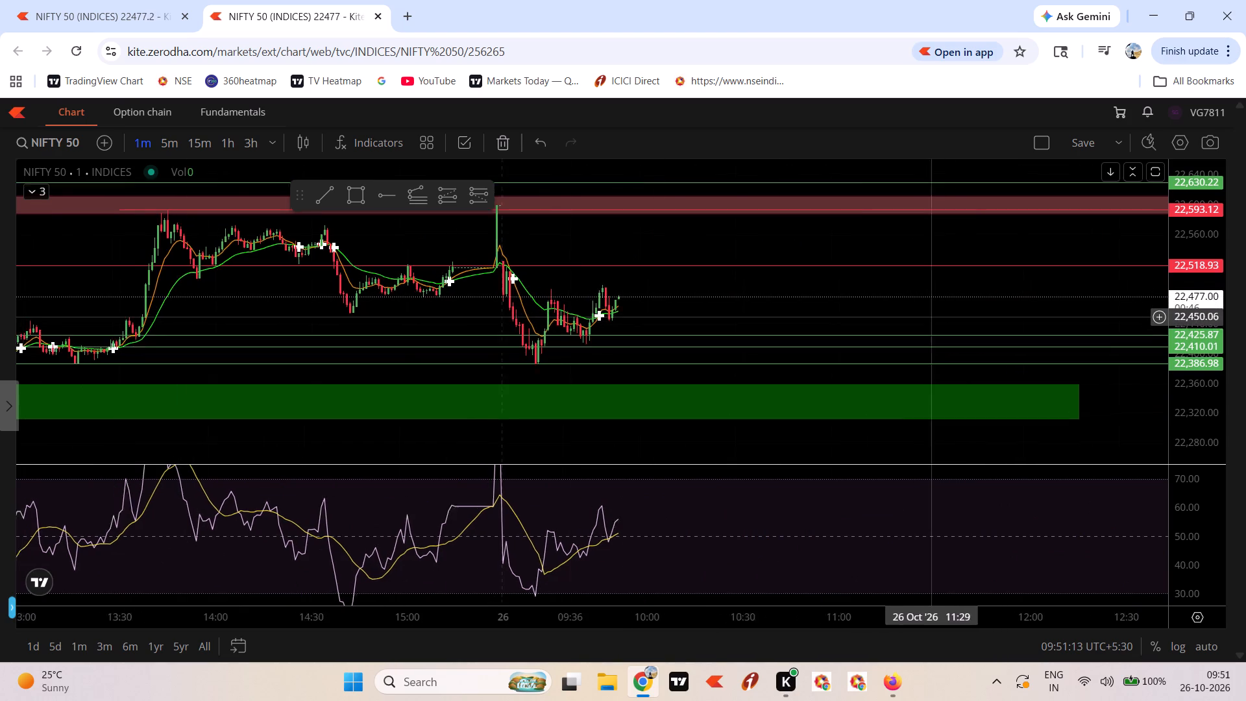
pyautogui.moveTo(949, 319); pyautogui.dragTo(1127, 316)
pyautogui.scroll(5, 1098, 437)
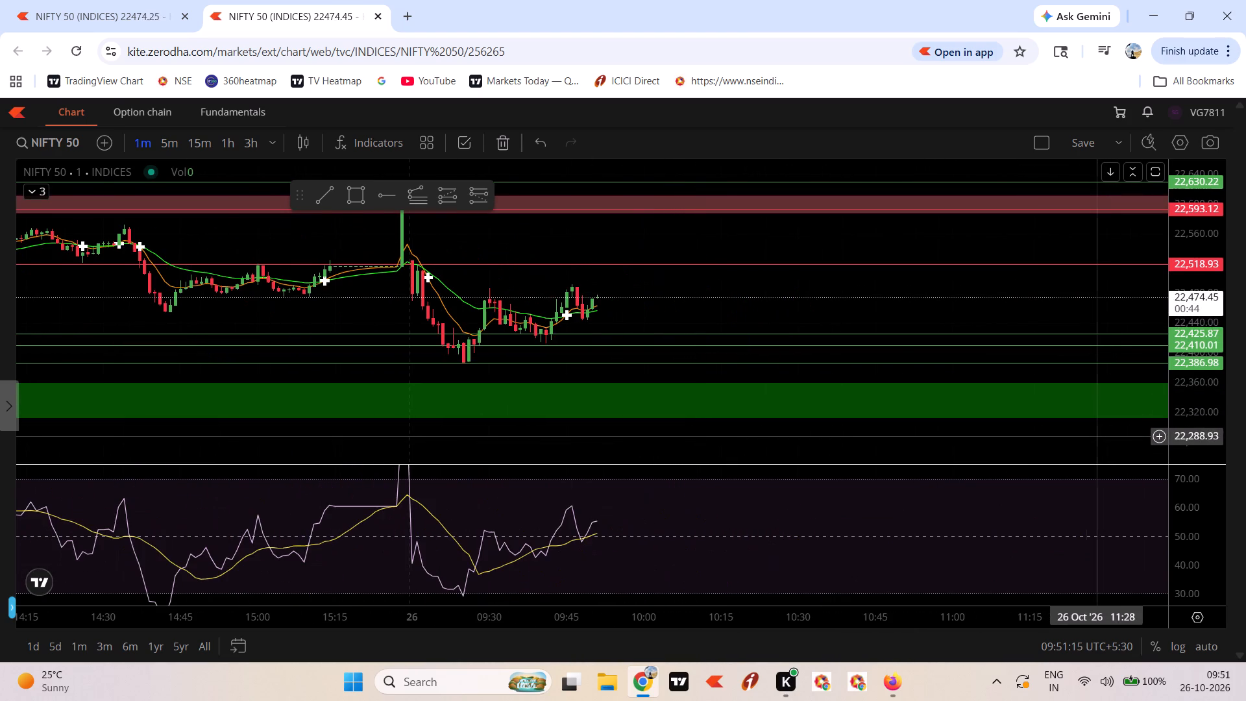
pyautogui.moveTo(748, 441); pyautogui.dragTo(1155, 445)
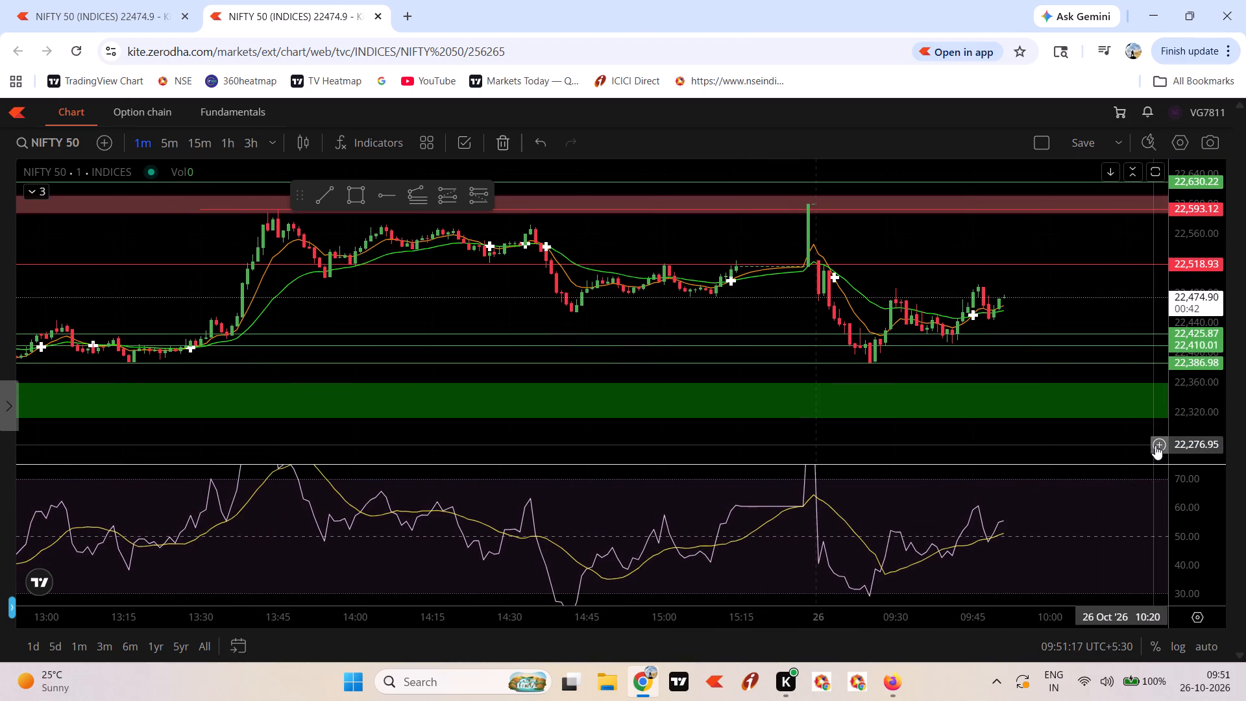
pyautogui.scroll(4, 1195, 386)
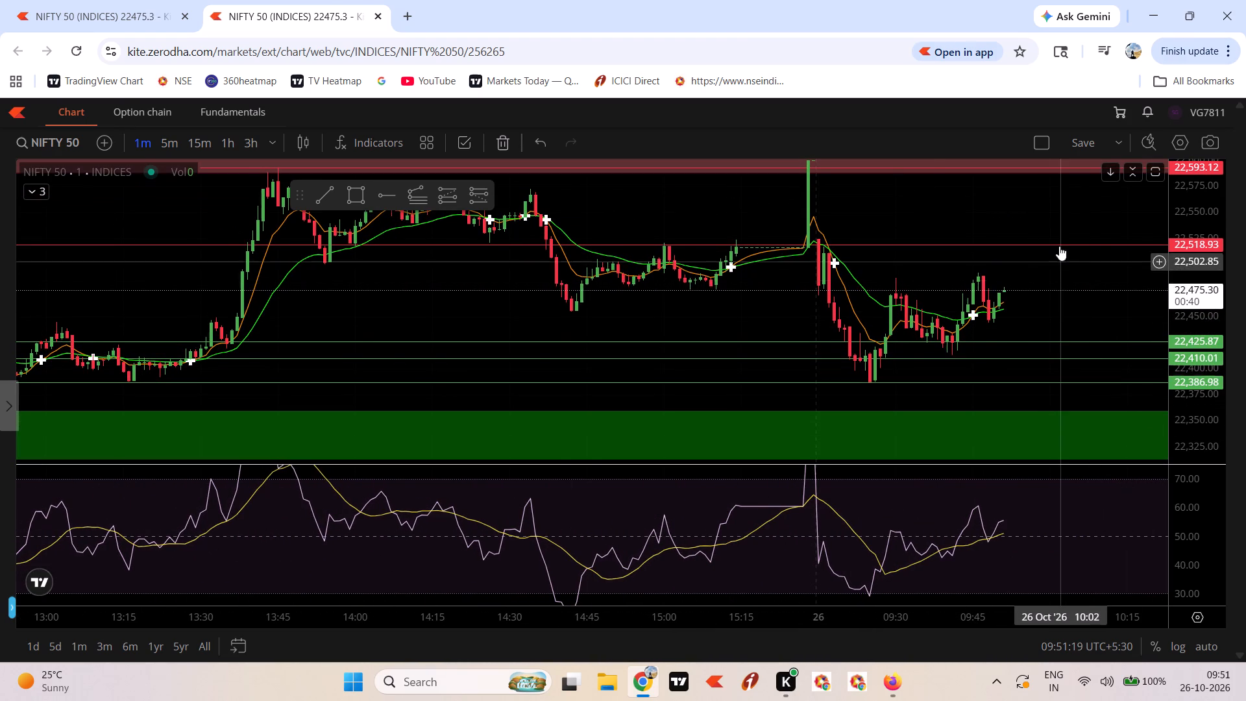
pyautogui.scroll(-4, 1044, 291)
pyautogui.scroll(-3, 1175, 303)
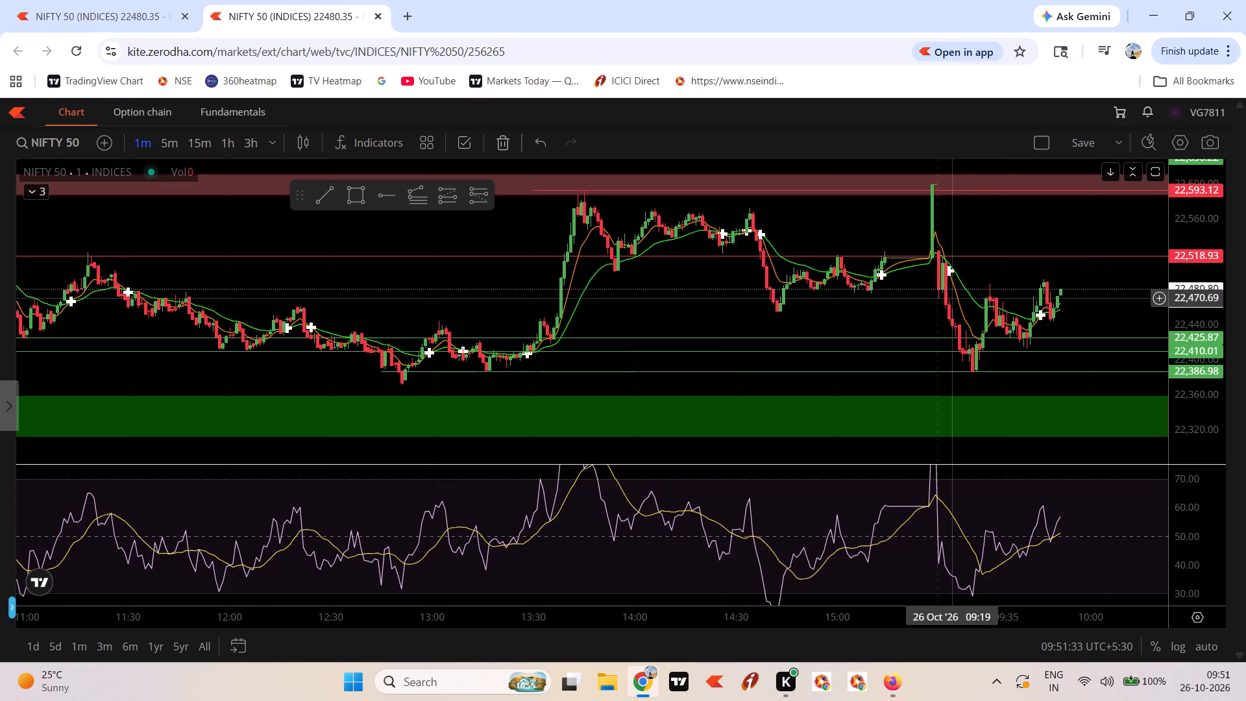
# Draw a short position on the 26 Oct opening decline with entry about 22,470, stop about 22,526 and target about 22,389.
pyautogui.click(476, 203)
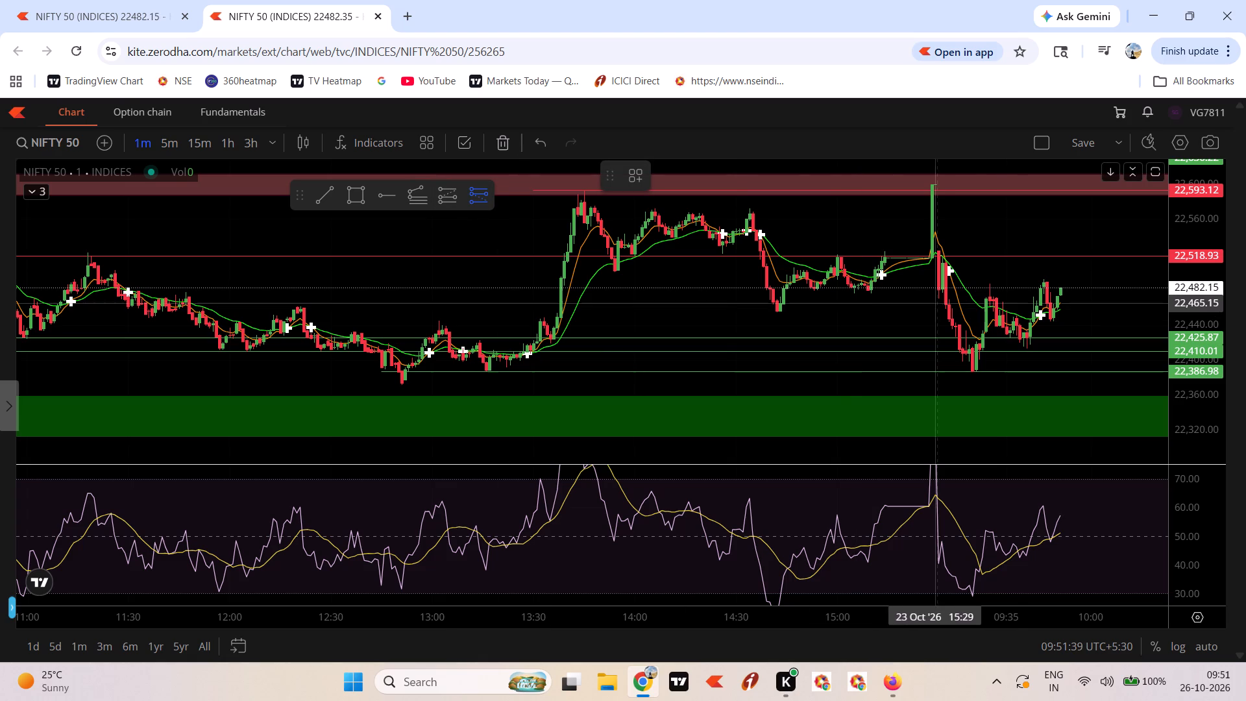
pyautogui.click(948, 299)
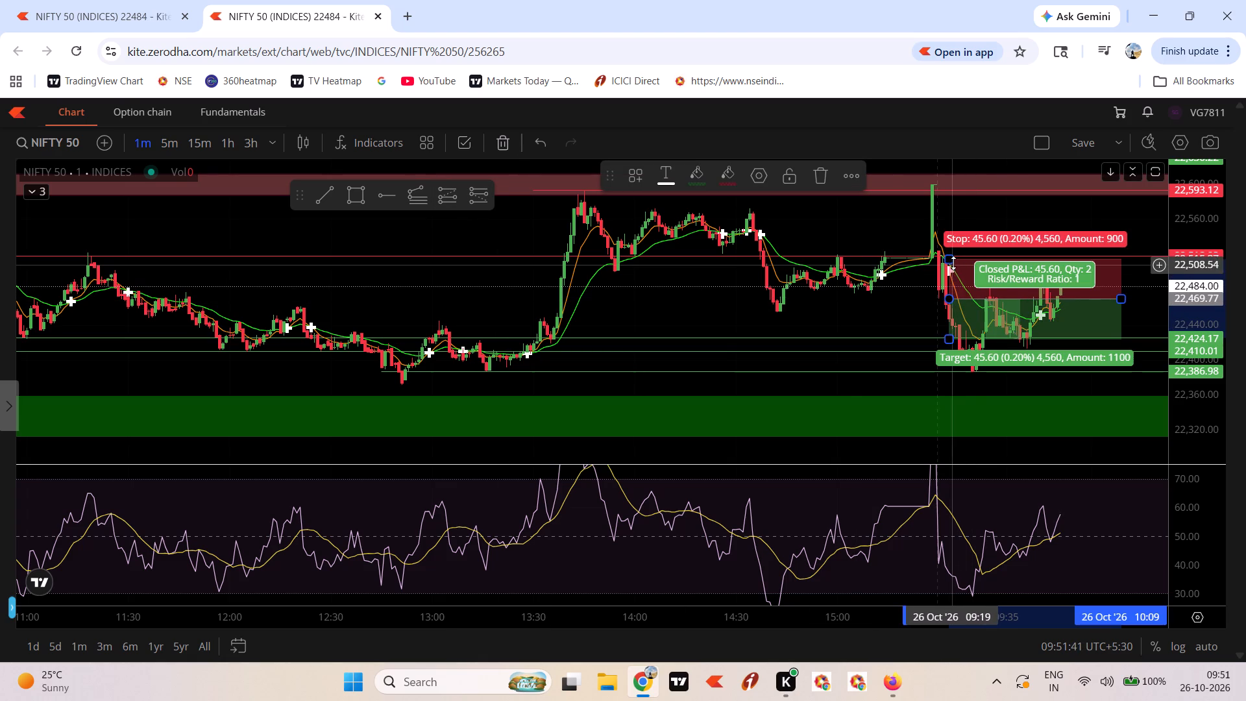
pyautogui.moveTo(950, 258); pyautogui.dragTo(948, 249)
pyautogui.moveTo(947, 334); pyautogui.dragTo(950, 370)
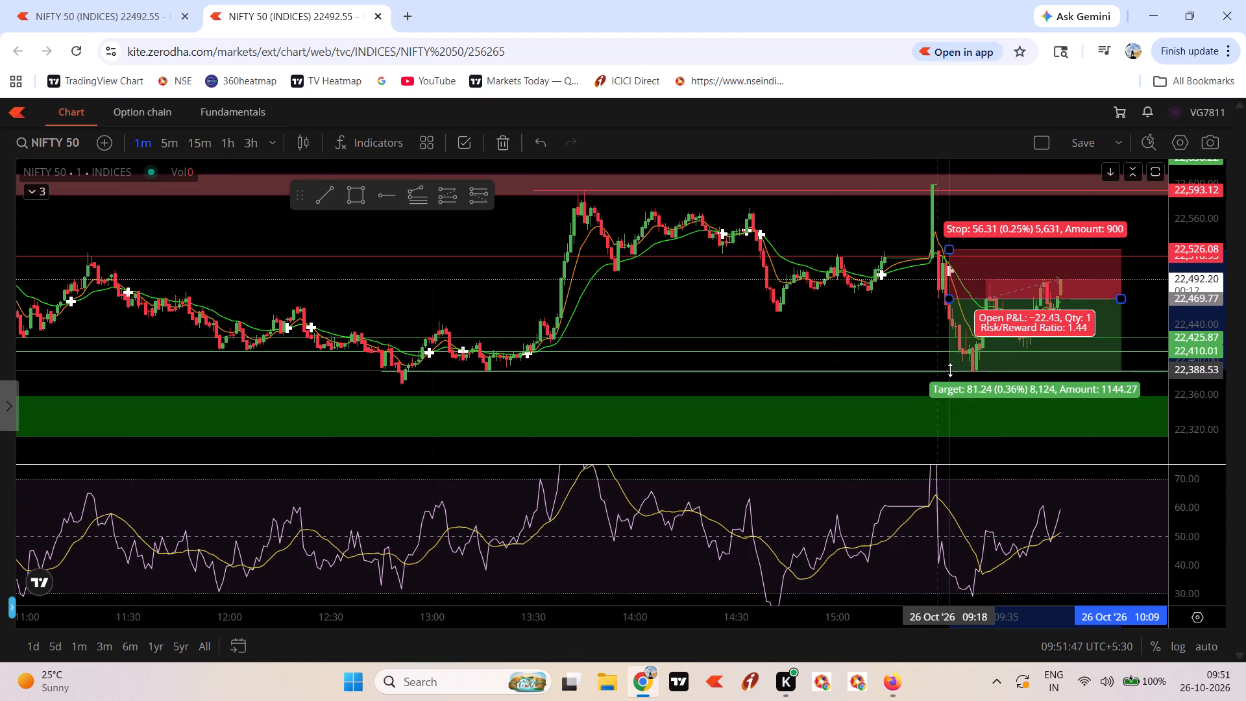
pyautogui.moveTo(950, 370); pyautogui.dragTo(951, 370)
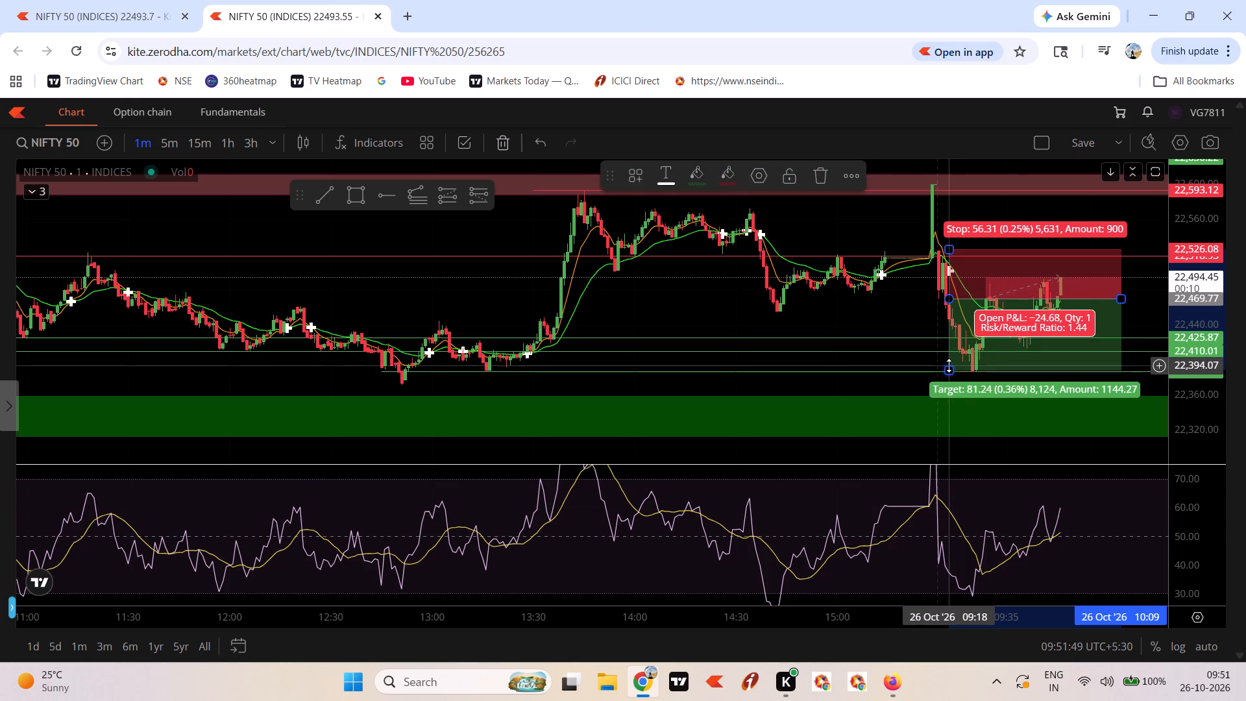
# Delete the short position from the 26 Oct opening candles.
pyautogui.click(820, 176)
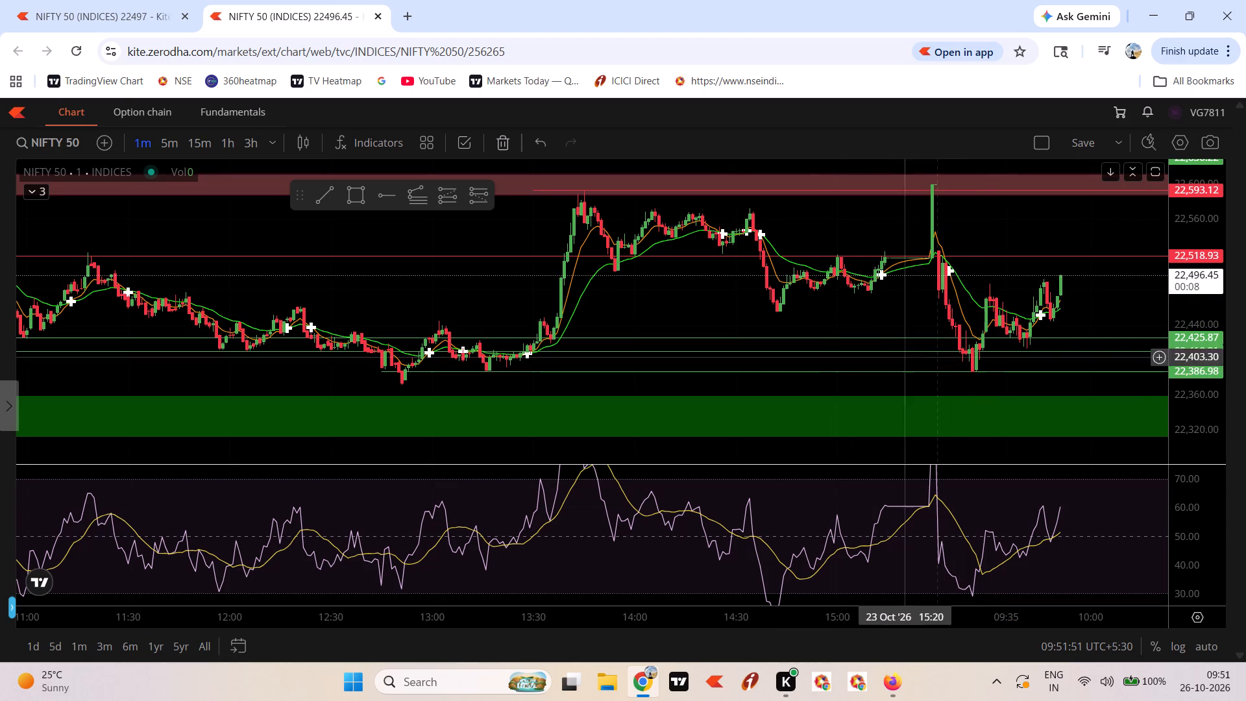
# Draw a long position from the 26 Oct 09:25 low with entry about 22,422, stop about 22,385 and target about 22,523.
pyautogui.scroll(4, 986, 389)
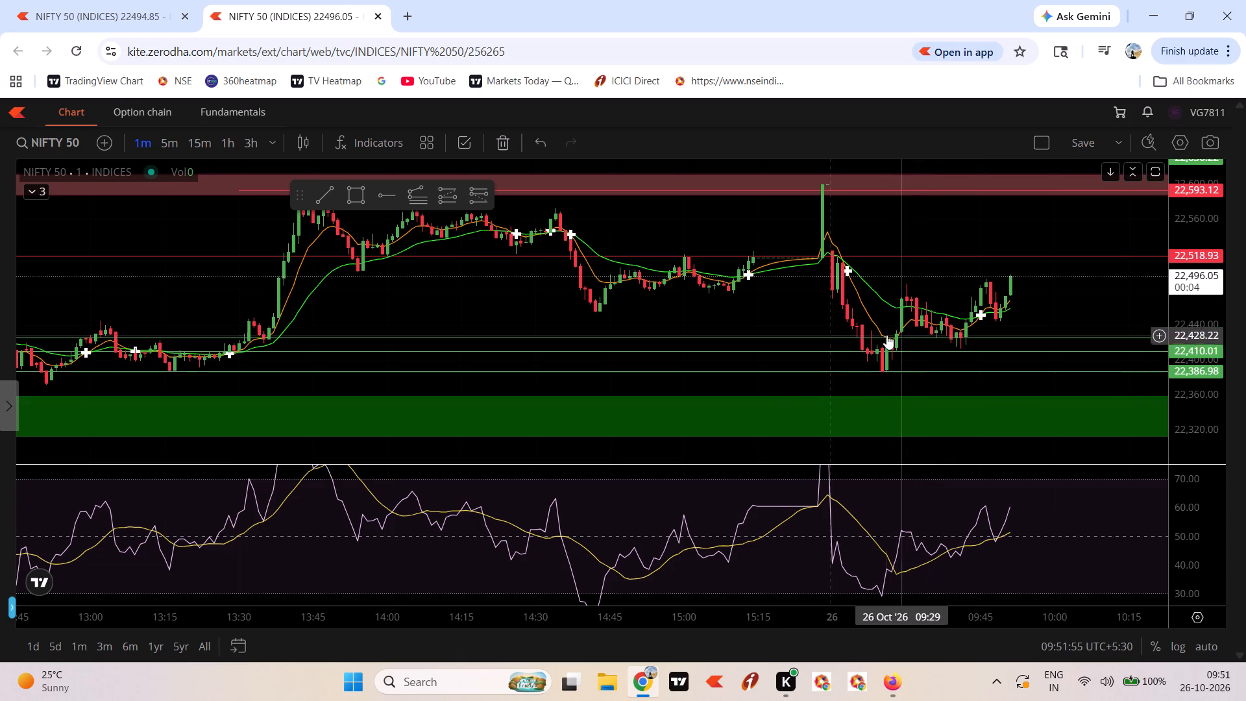
pyautogui.click(445, 201)
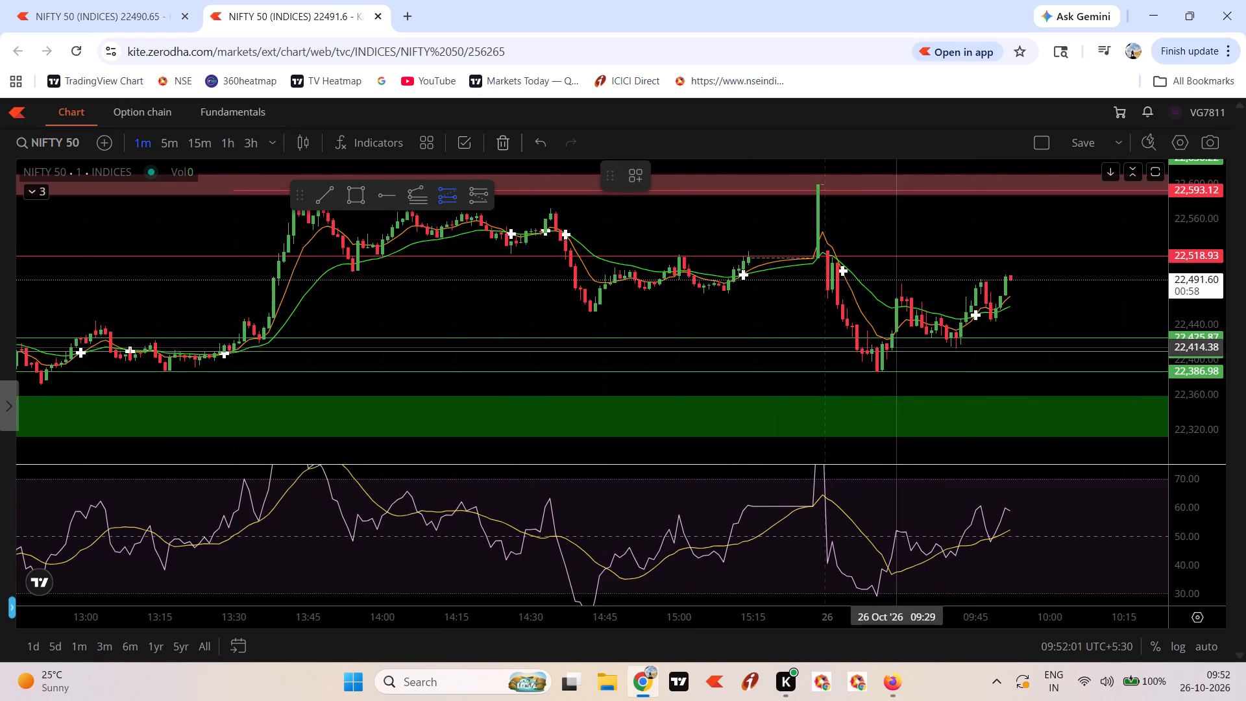
pyautogui.click(879, 341)
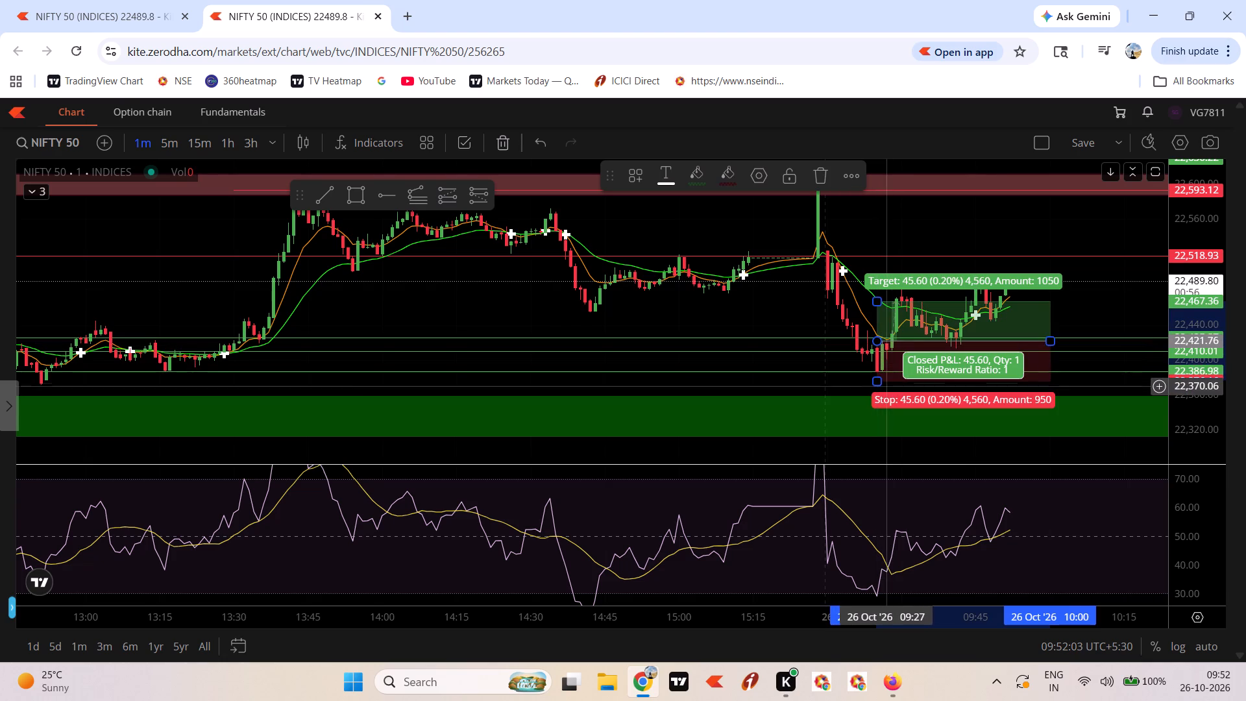
pyautogui.moveTo(881, 381); pyautogui.dragTo(883, 373)
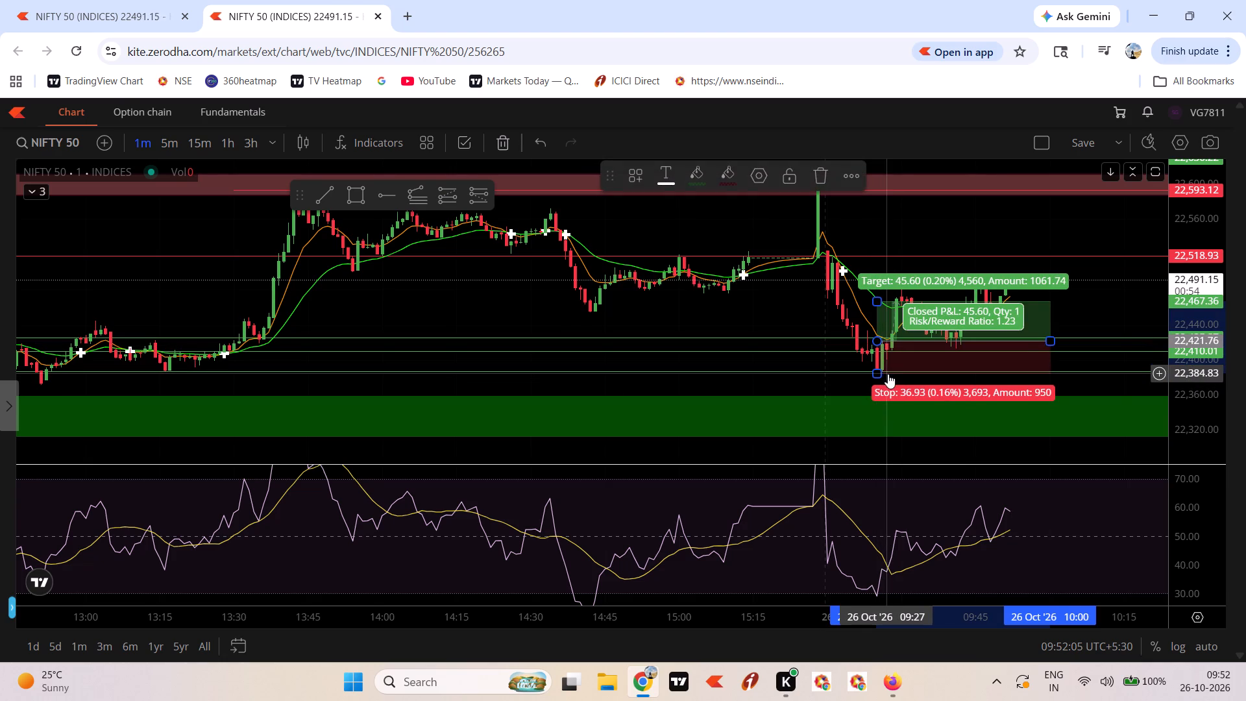
pyautogui.moveTo(879, 298); pyautogui.dragTo(885, 264)
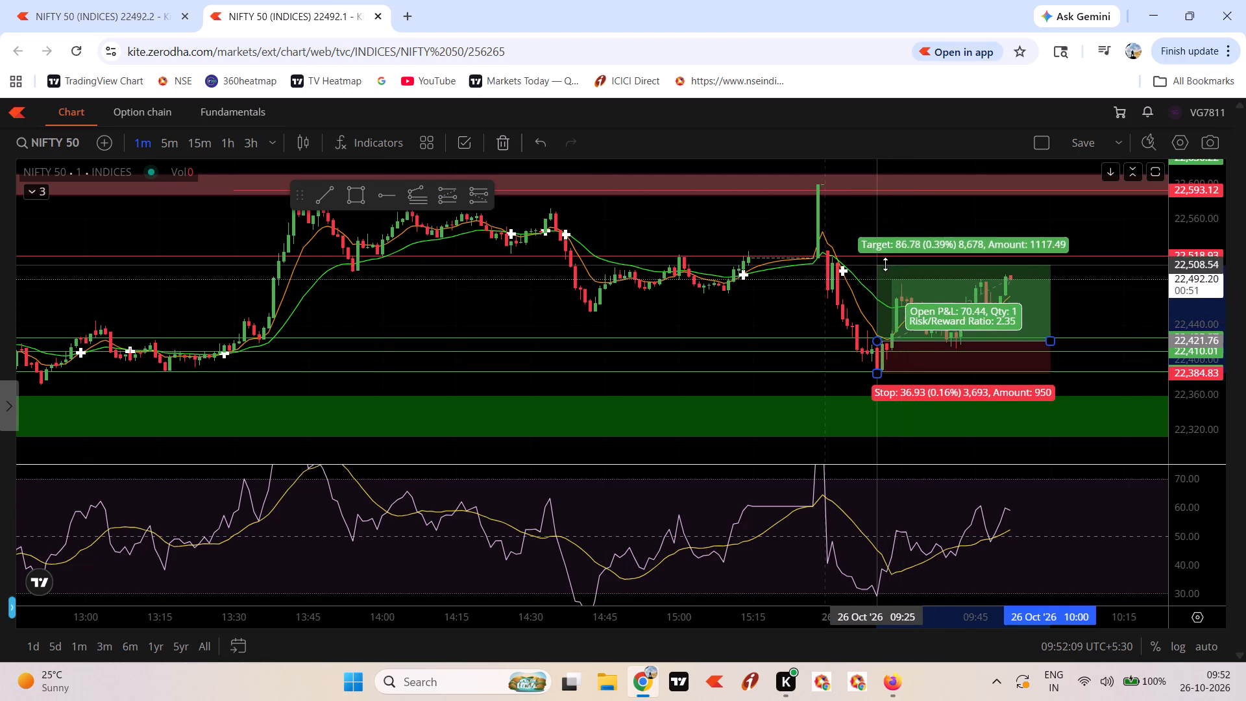
pyautogui.moveTo(885, 264); pyautogui.dragTo(886, 258)
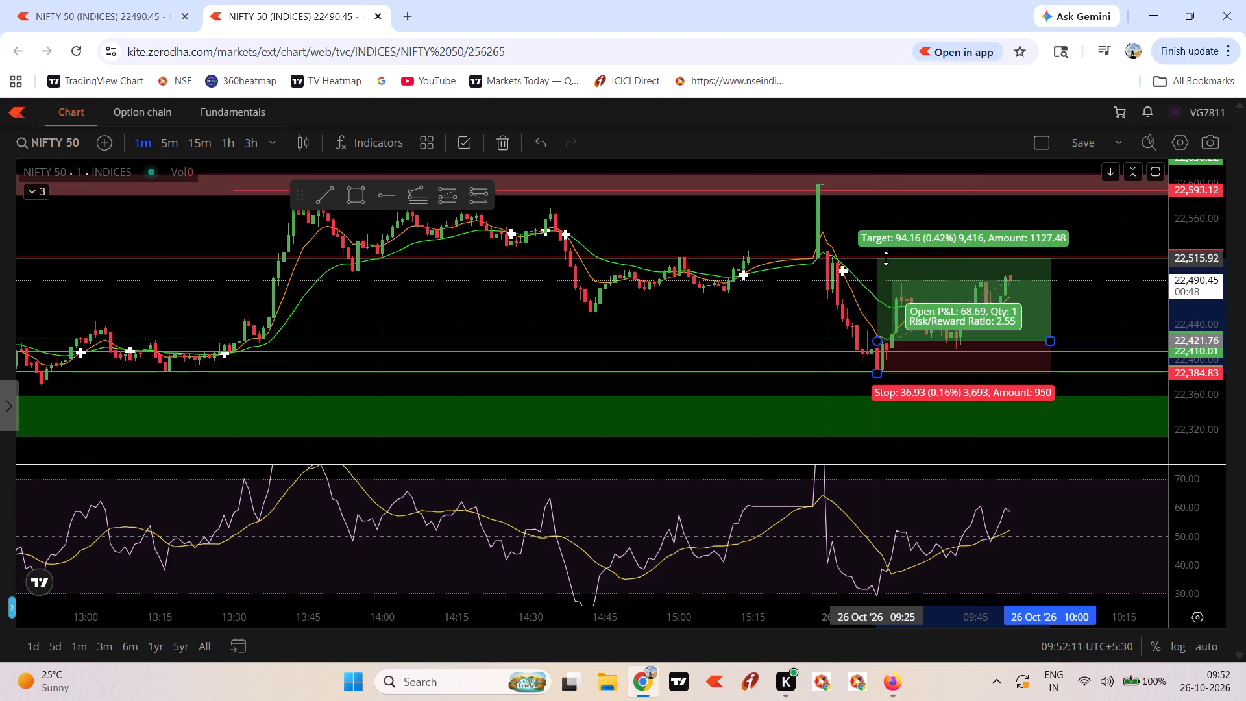
pyautogui.moveTo(886, 258); pyautogui.dragTo(887, 256)
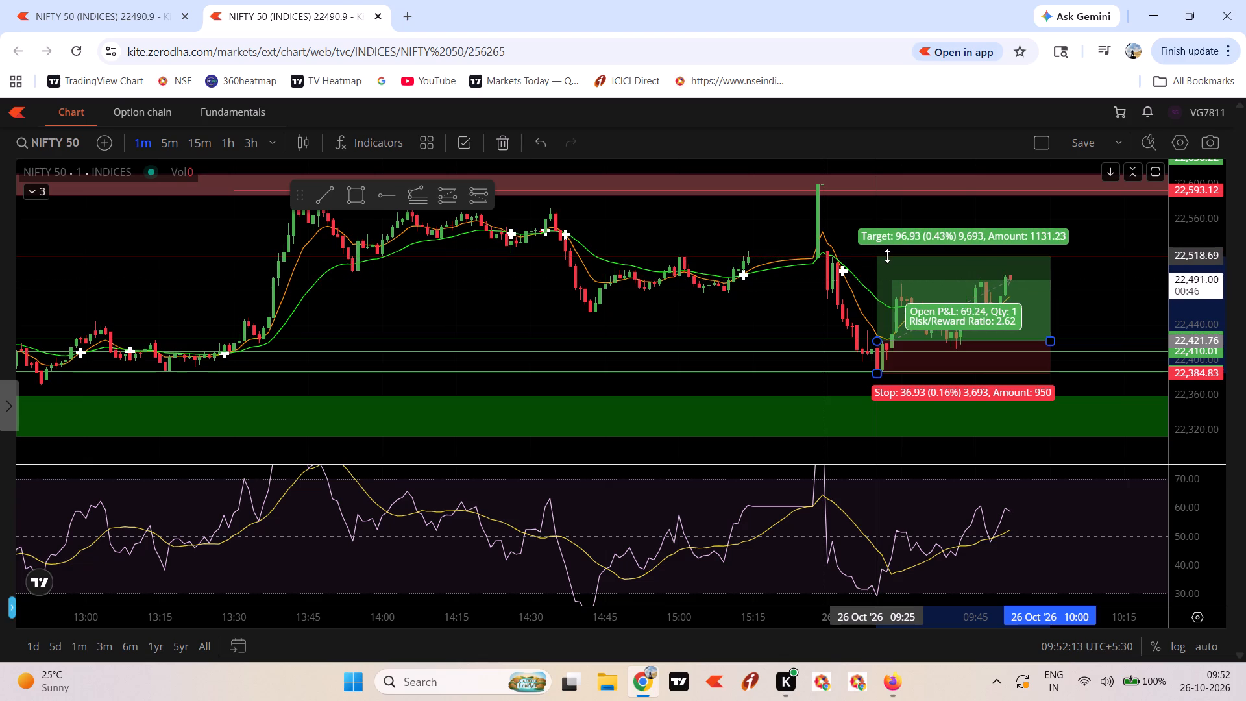
pyautogui.moveTo(887, 256); pyautogui.dragTo(887, 252)
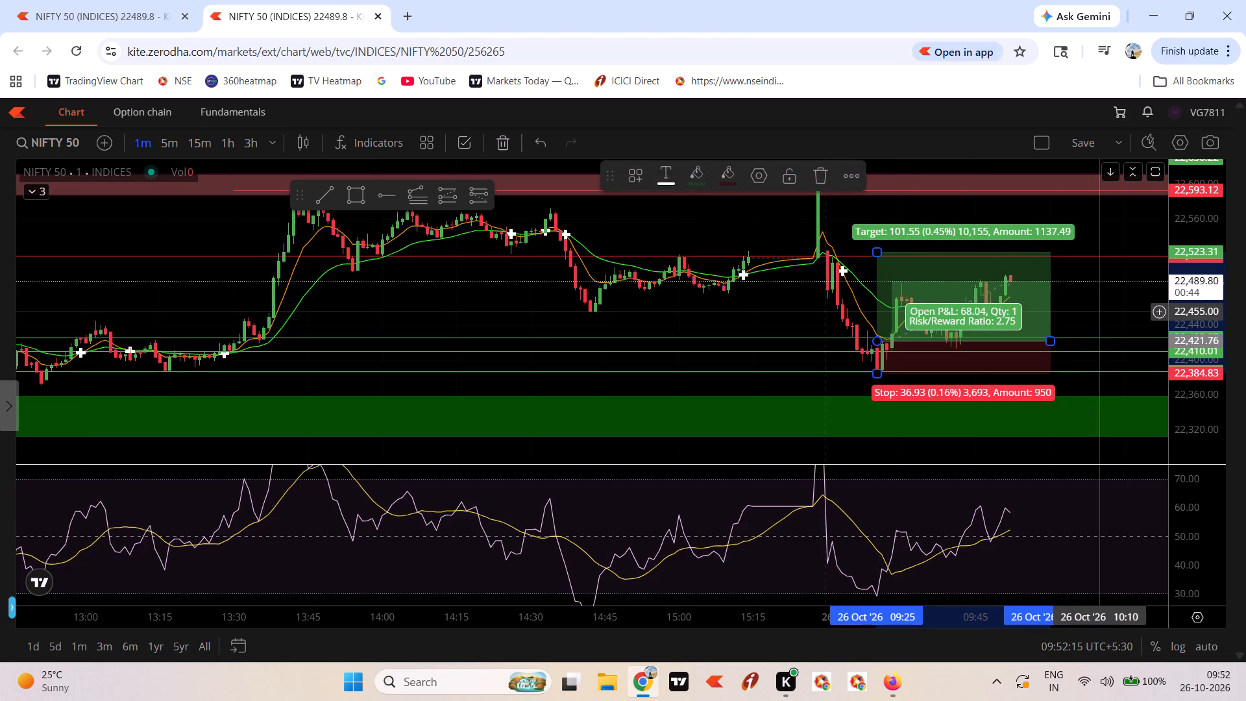
pyautogui.click(1108, 312)
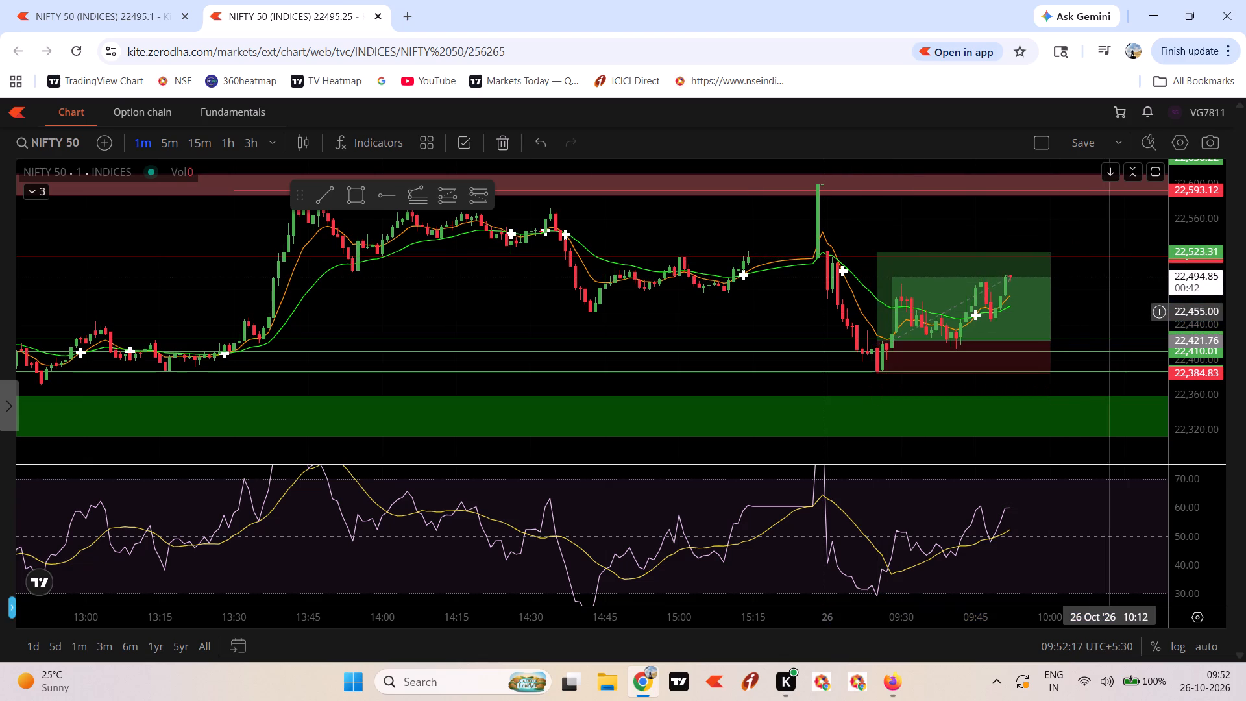
# Set the long position's account size to 10000.
pyautogui.scroll(5, 1108, 312)
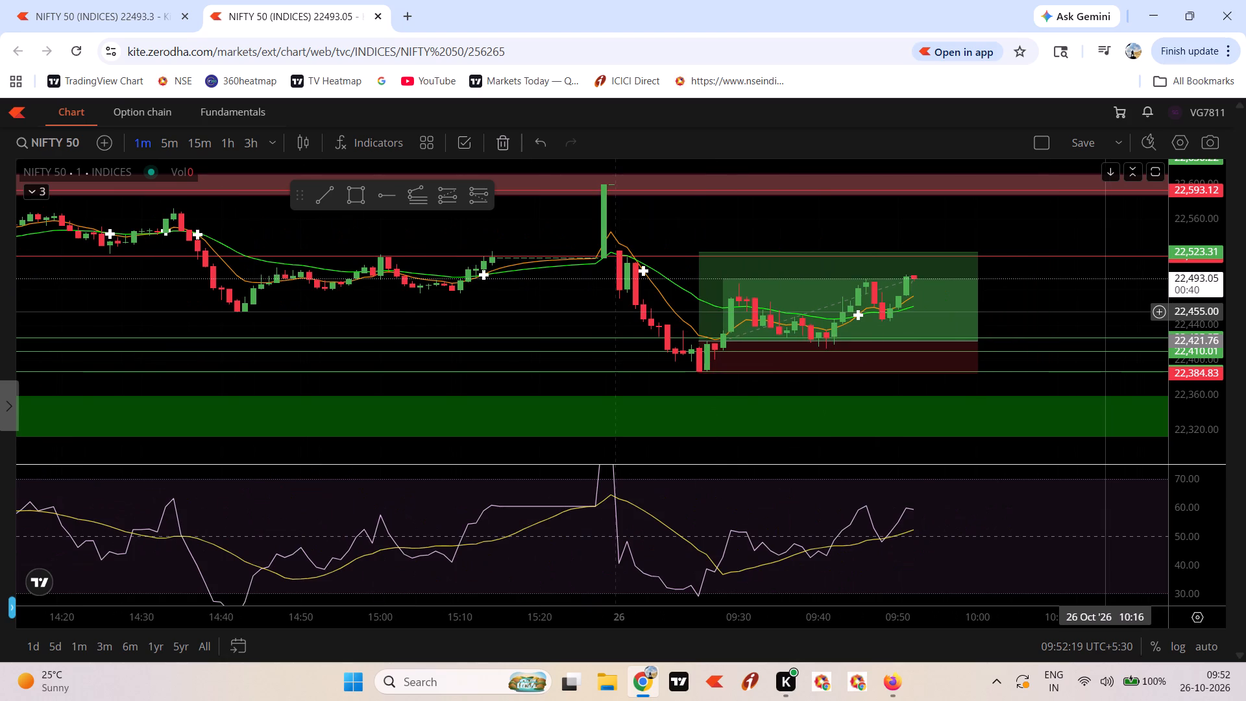
pyautogui.click(981, 343)
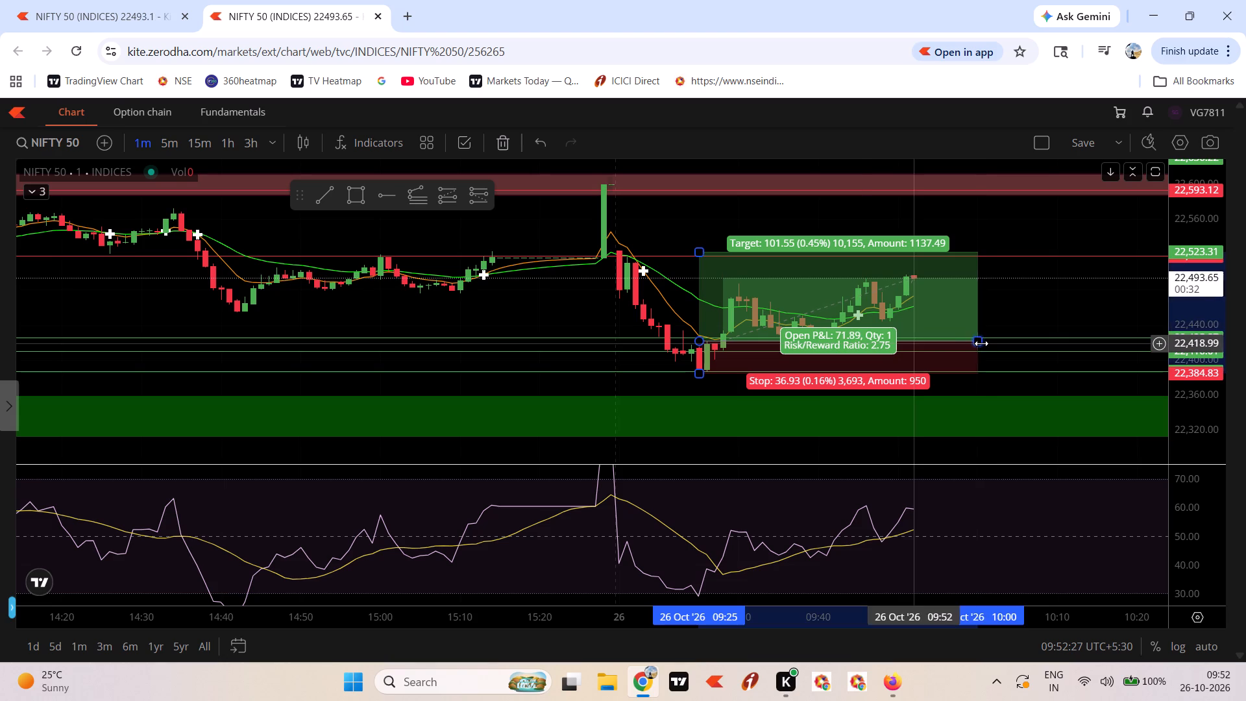
pyautogui.click(754, 179)
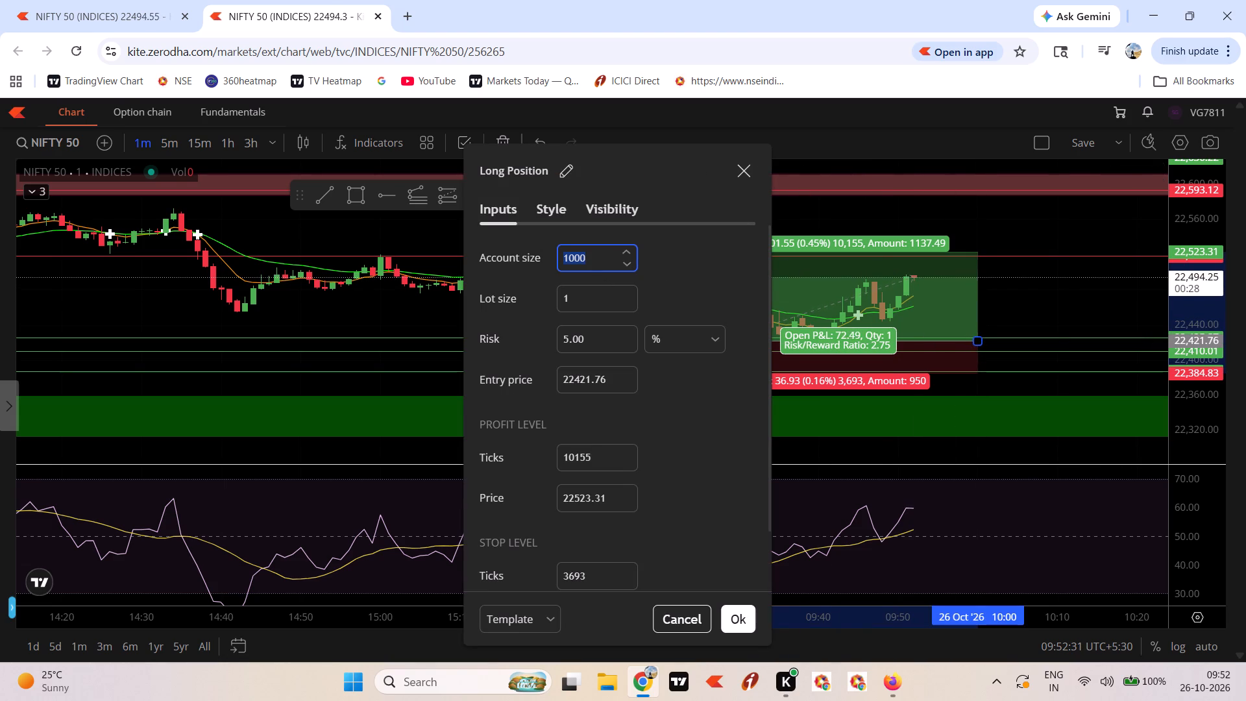
pyautogui.click(592, 254)
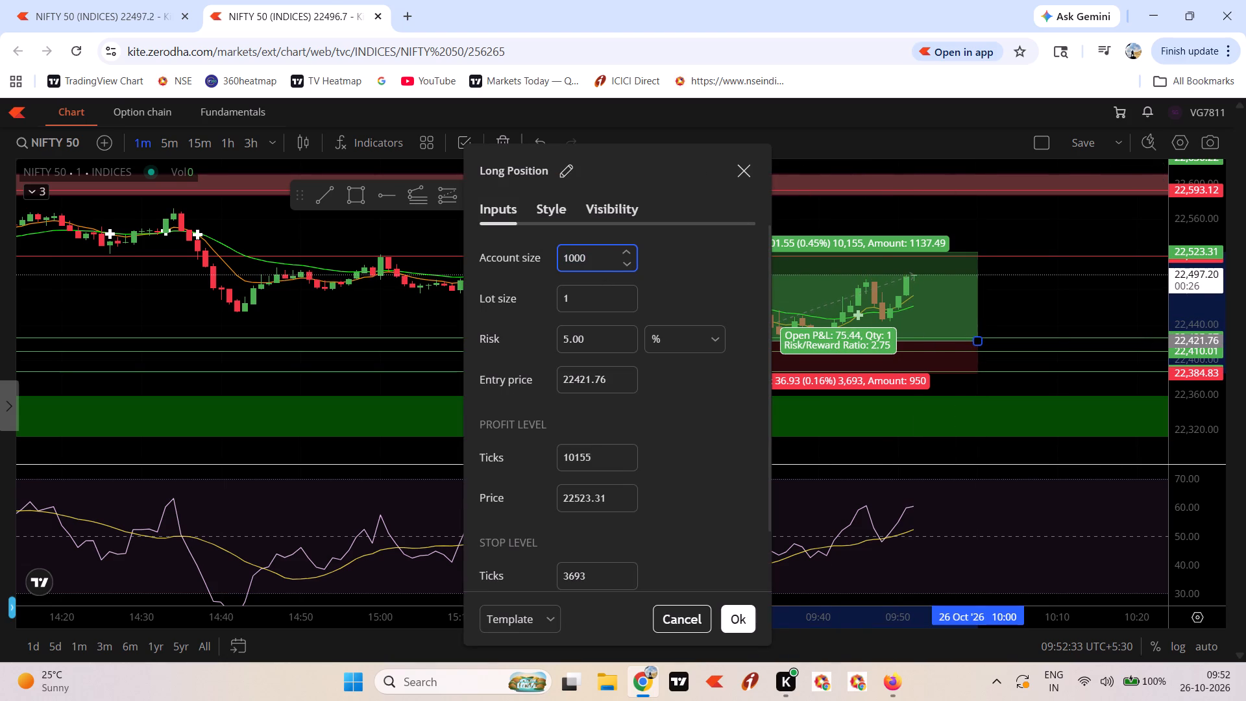
pyautogui.press('0')
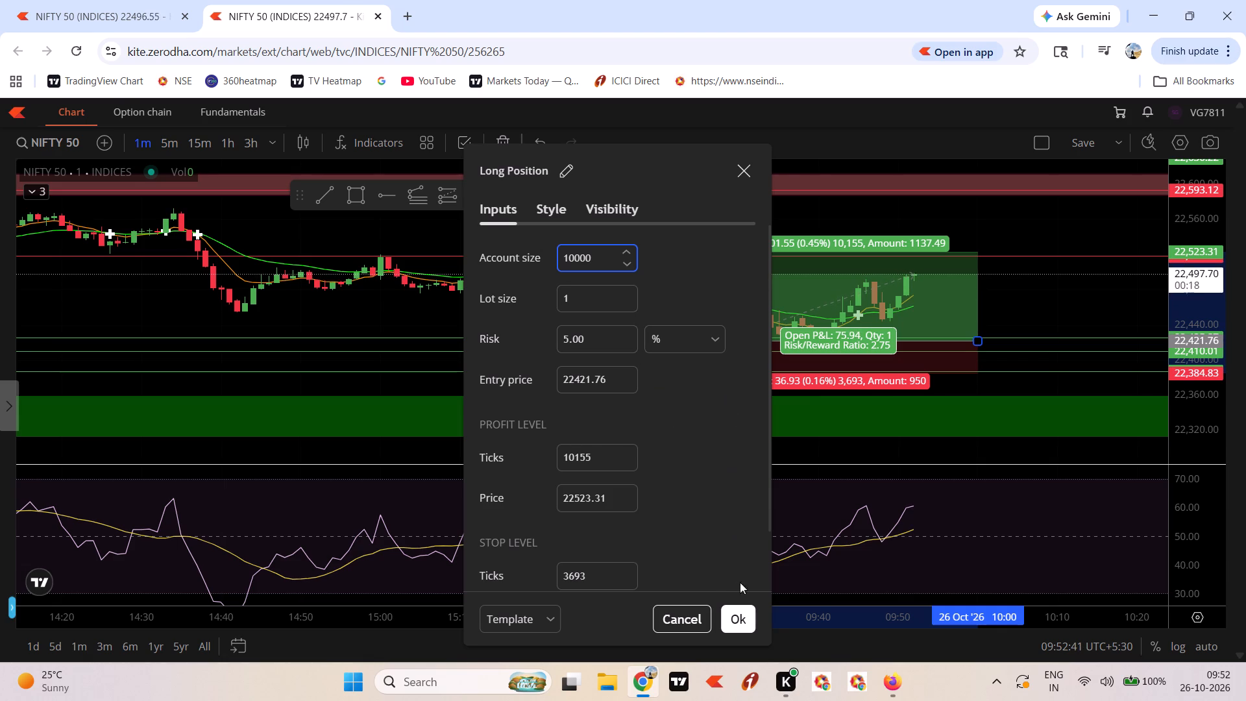
pyautogui.click(746, 624)
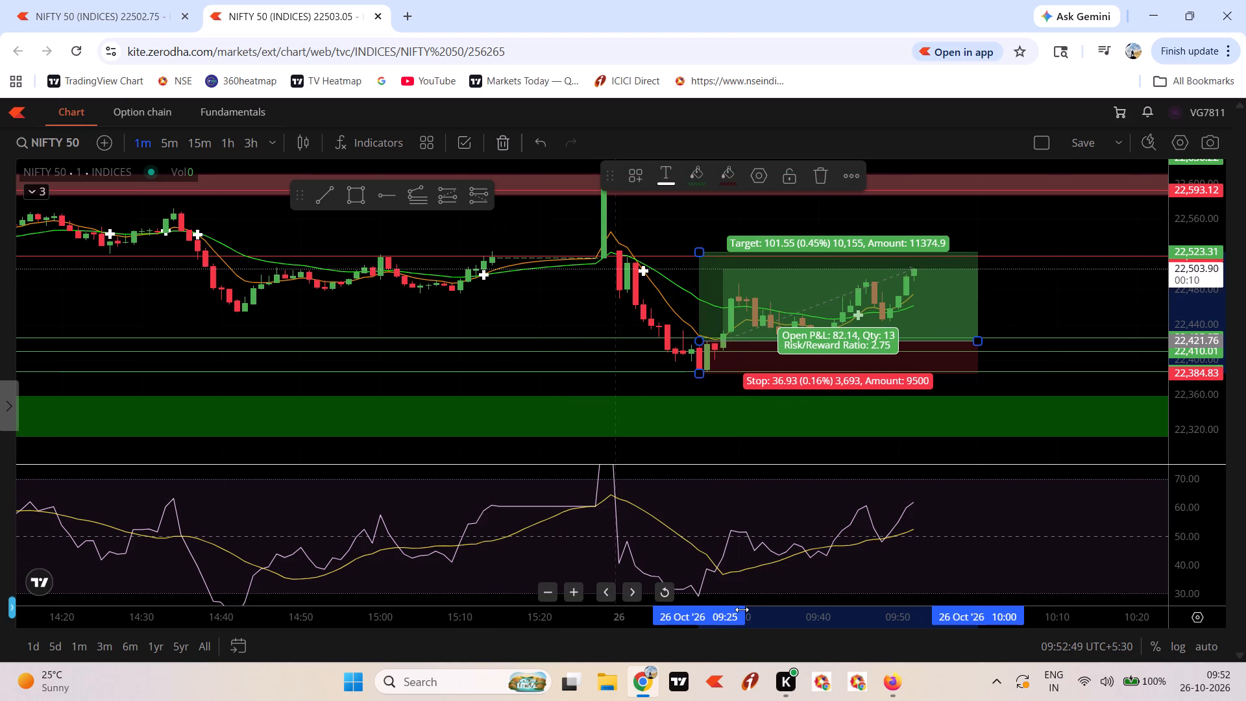
# Set the long position's lot size to 2.
pyautogui.click(759, 178)
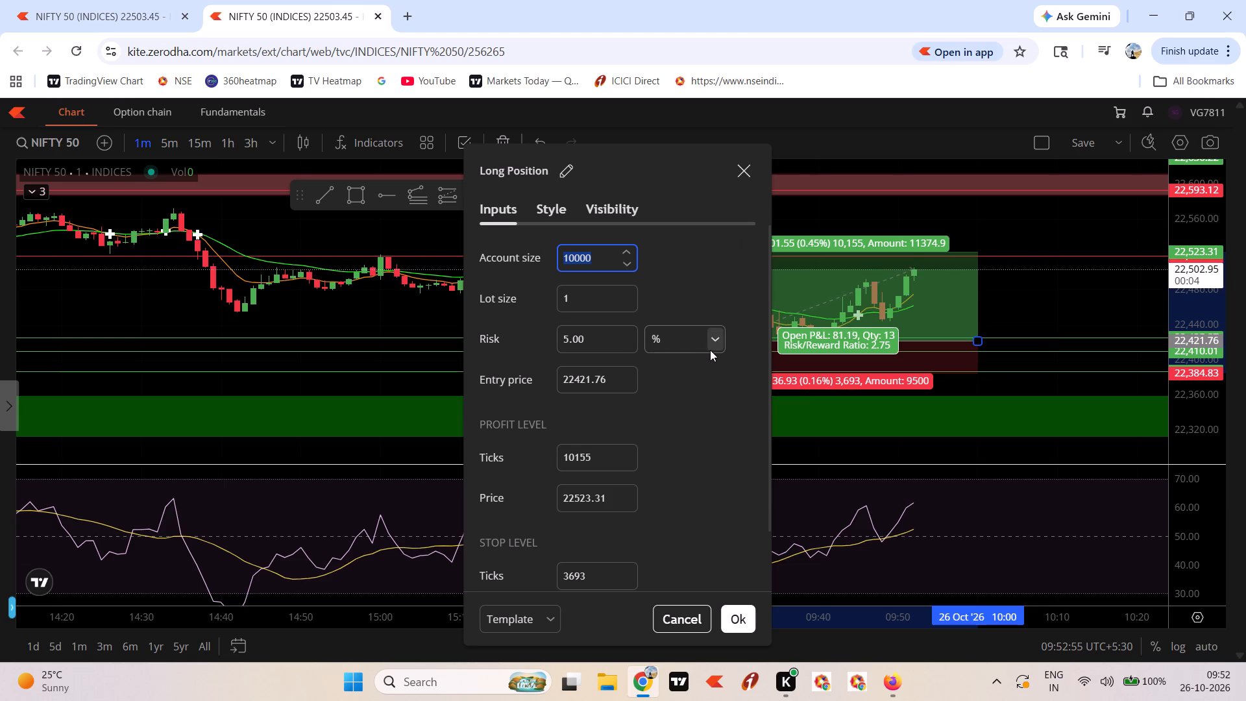
pyautogui.click(631, 291)
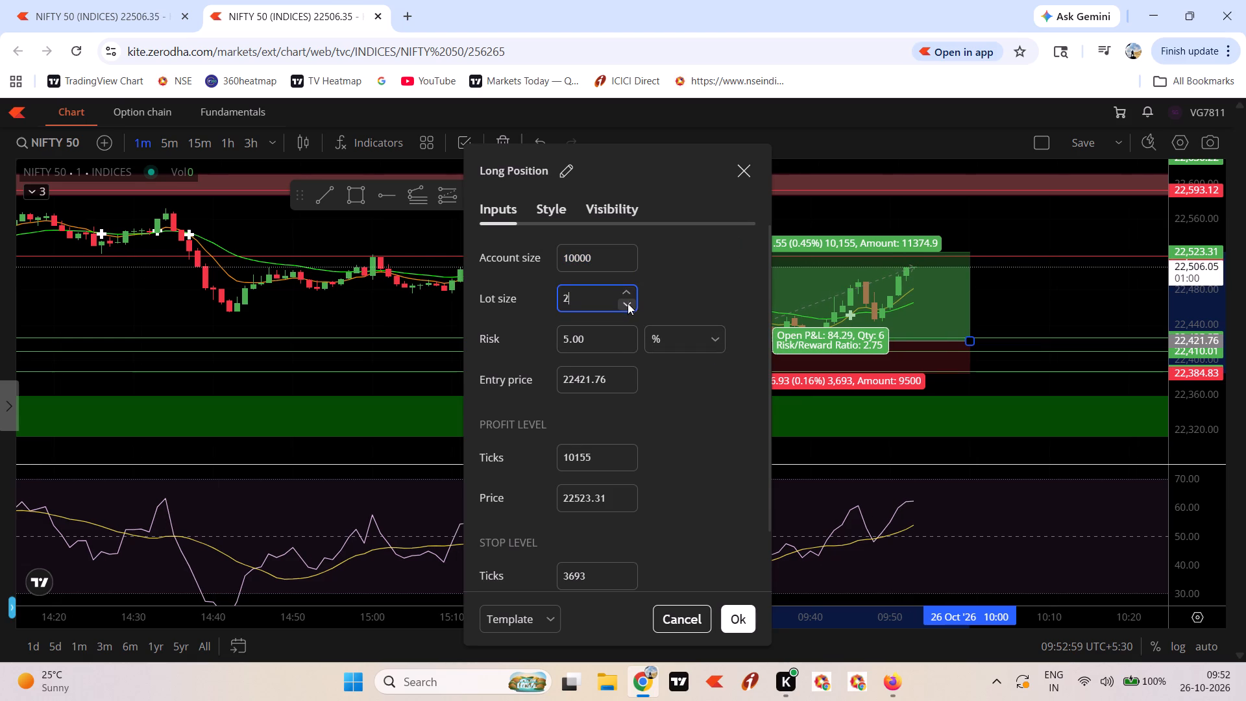
pyautogui.click(630, 292)
pyautogui.click(630, 292)
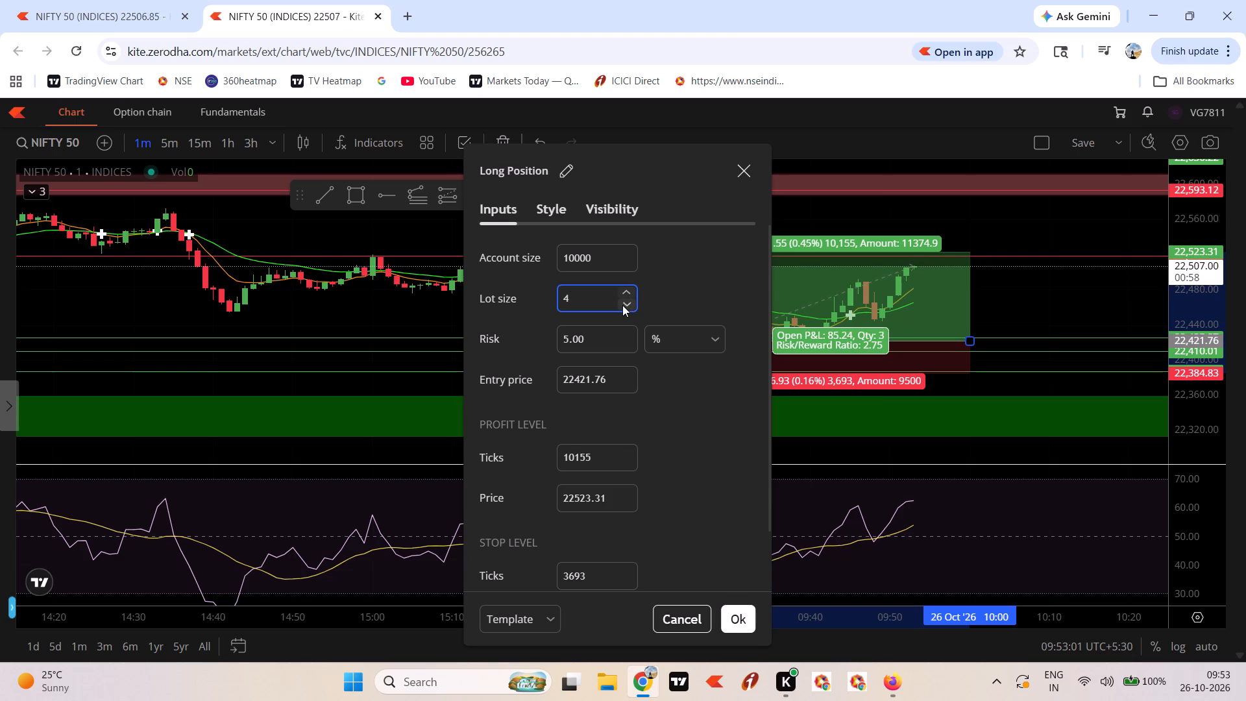
pyautogui.click(622, 305)
pyautogui.click(622, 305)
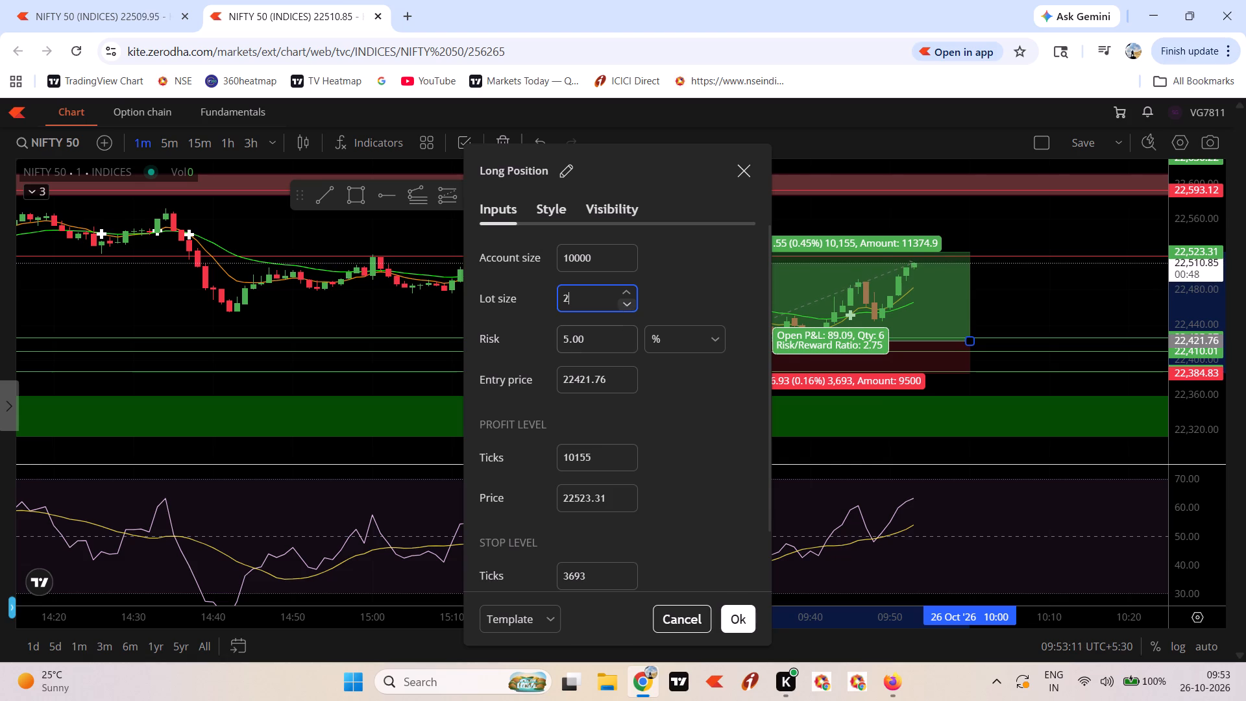
pyautogui.scroll(-4, 604, 402)
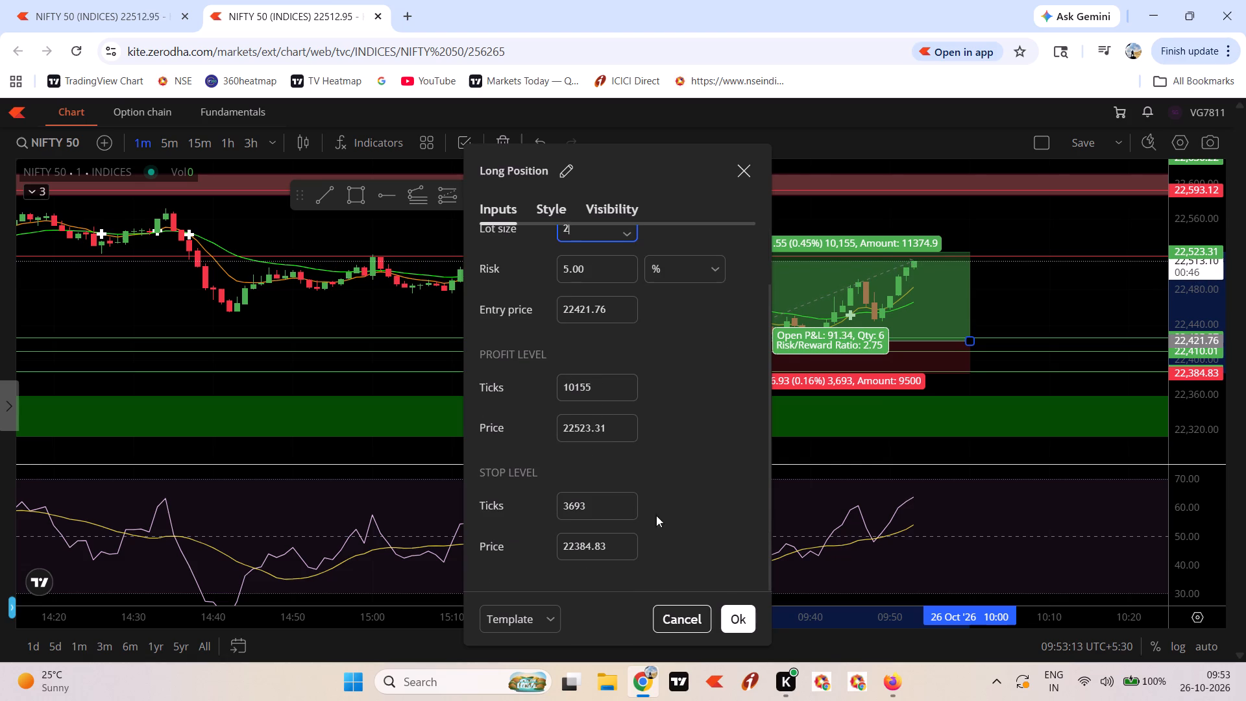
pyautogui.click(748, 623)
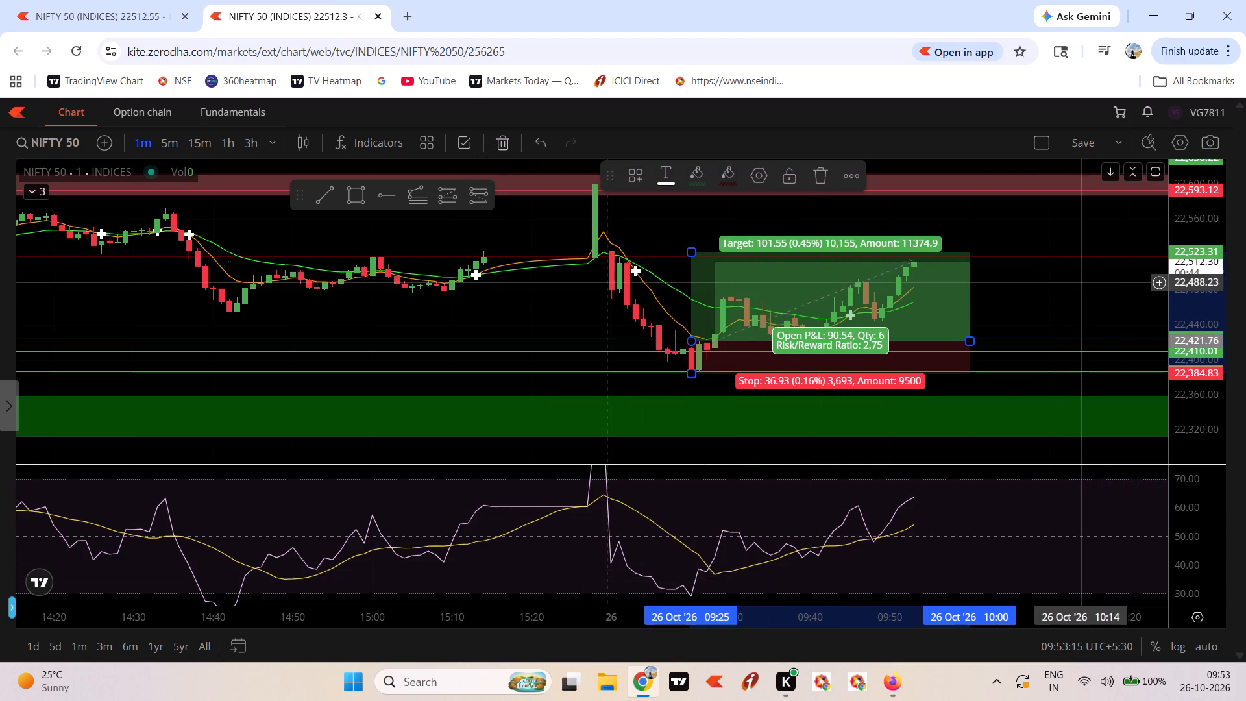
pyautogui.click(1077, 291)
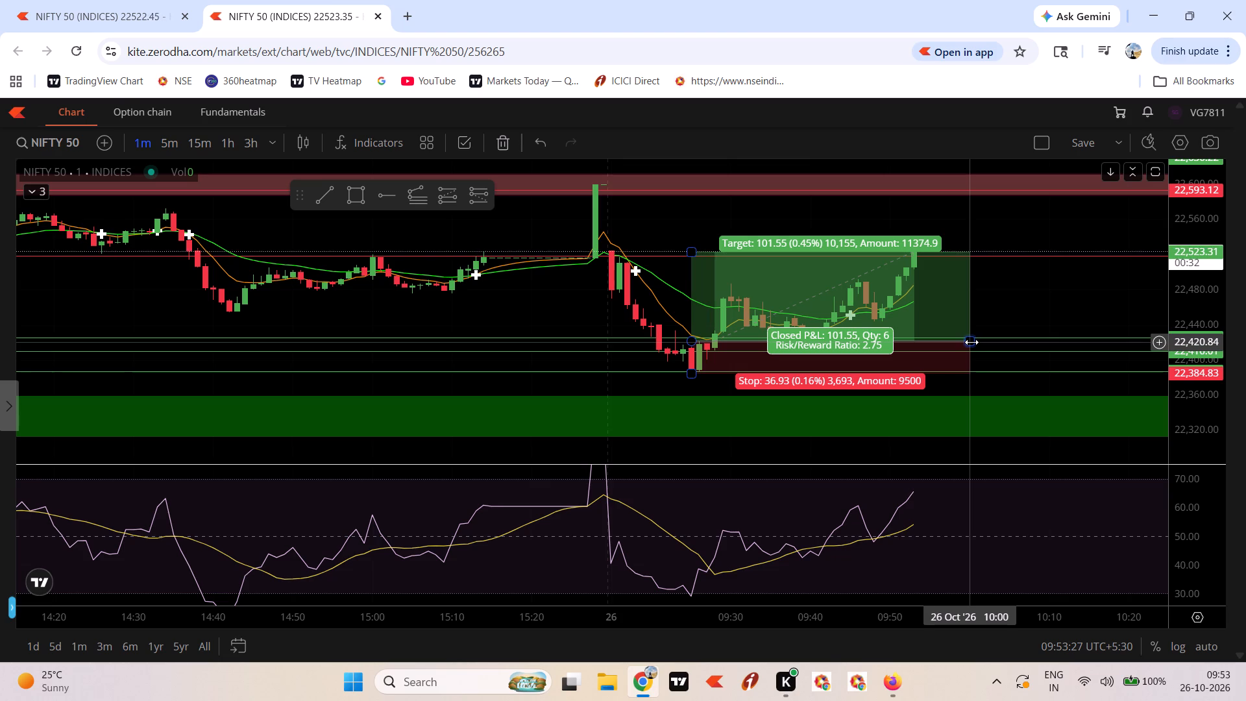
# Raise the long position's target into the red resistance zone, at about 22,597.
pyautogui.moveTo(1090, 298); pyautogui.dragTo(1095, 329)
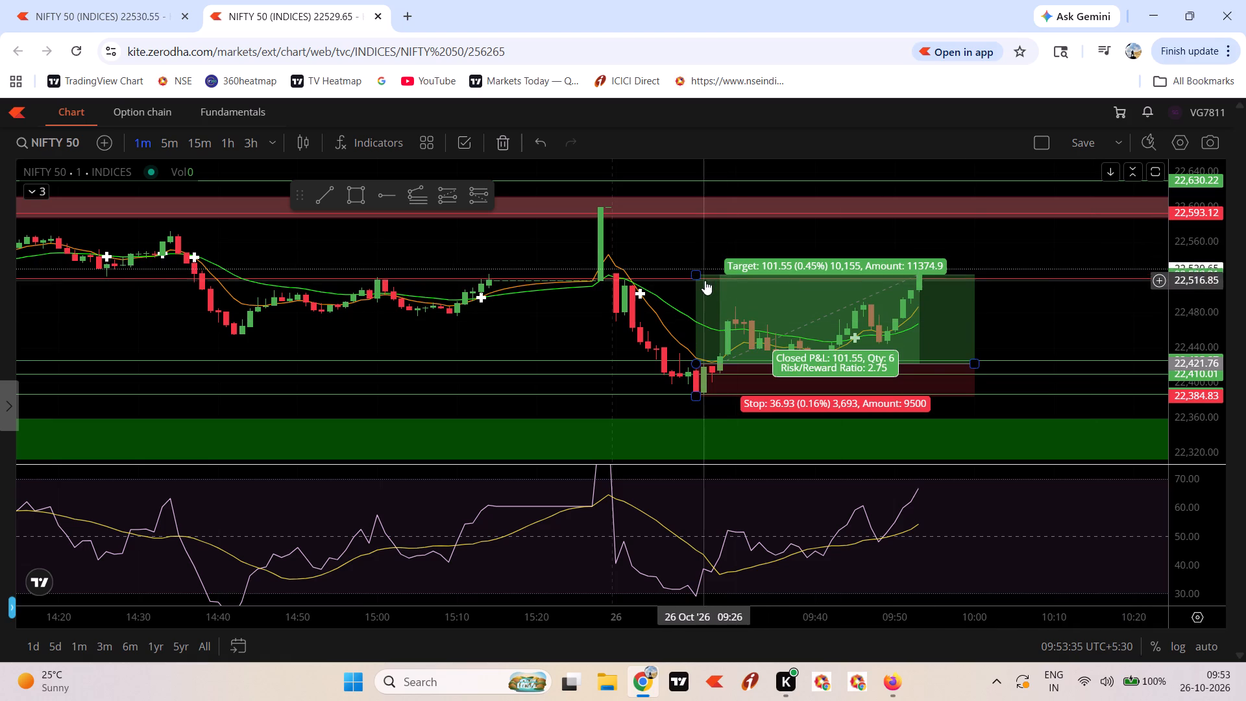
pyautogui.moveTo(695, 273); pyautogui.dragTo(689, 218)
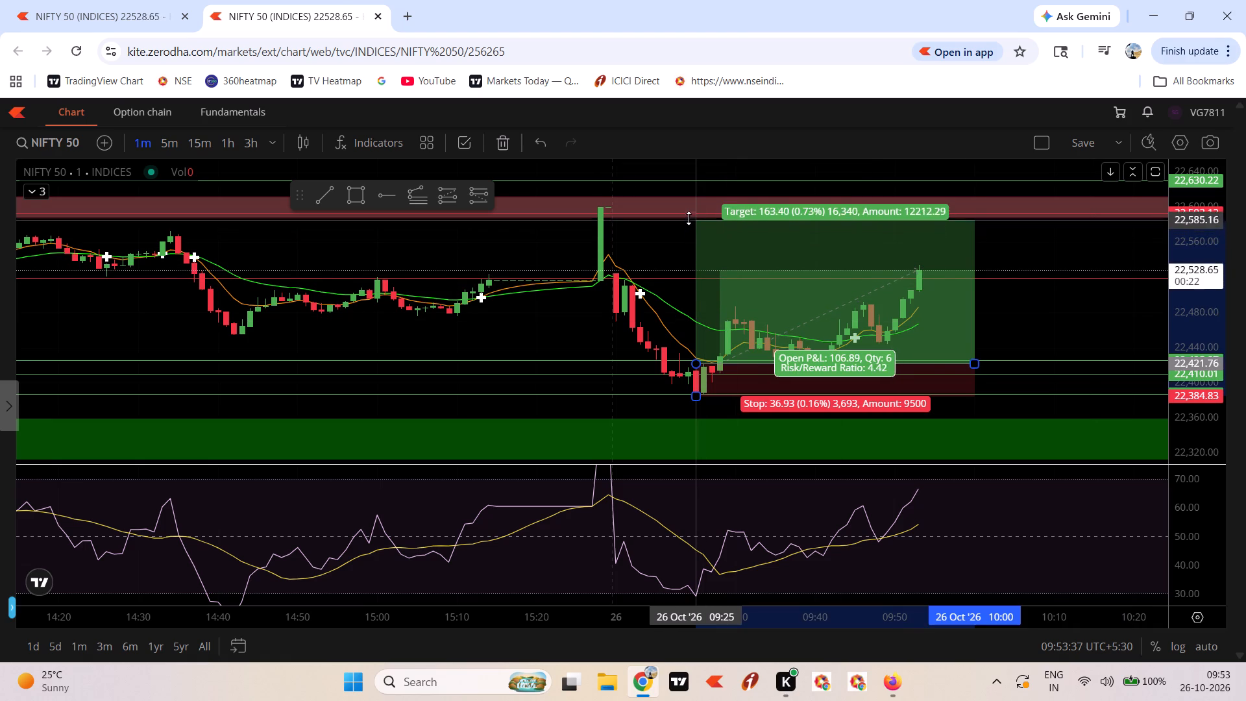
pyautogui.moveTo(689, 218); pyautogui.dragTo(690, 206)
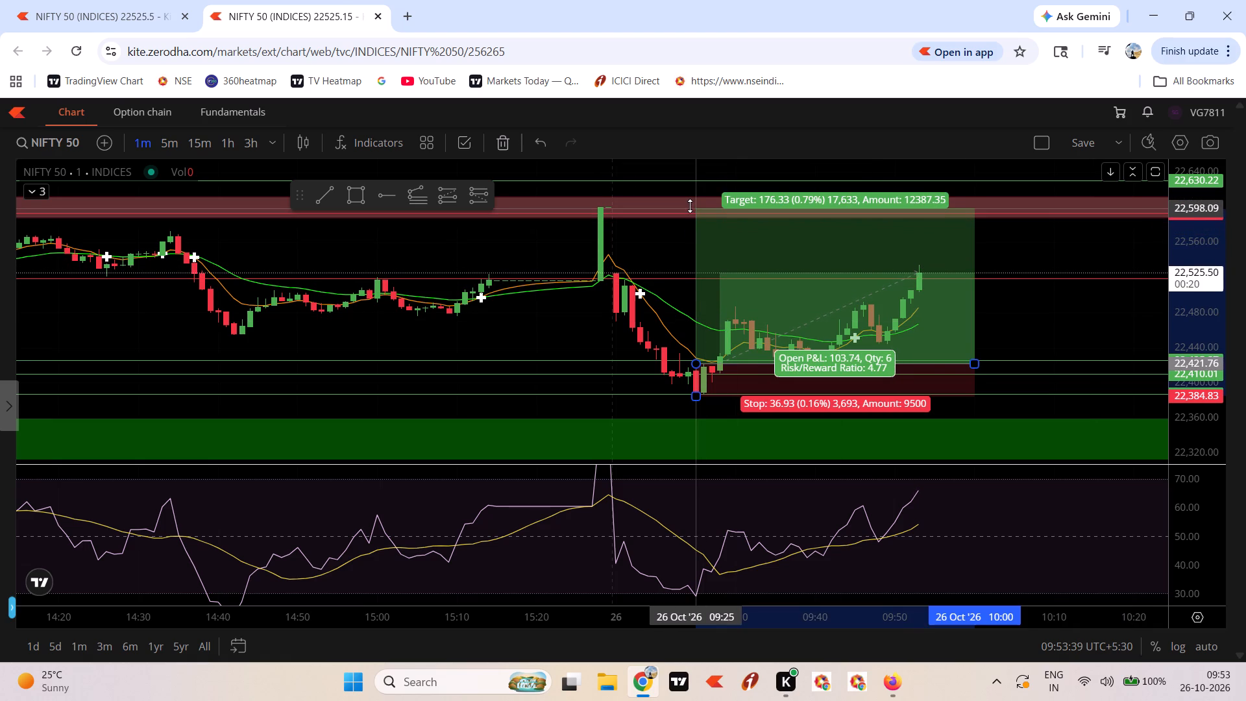
pyautogui.moveTo(690, 206); pyautogui.dragTo(690, 210)
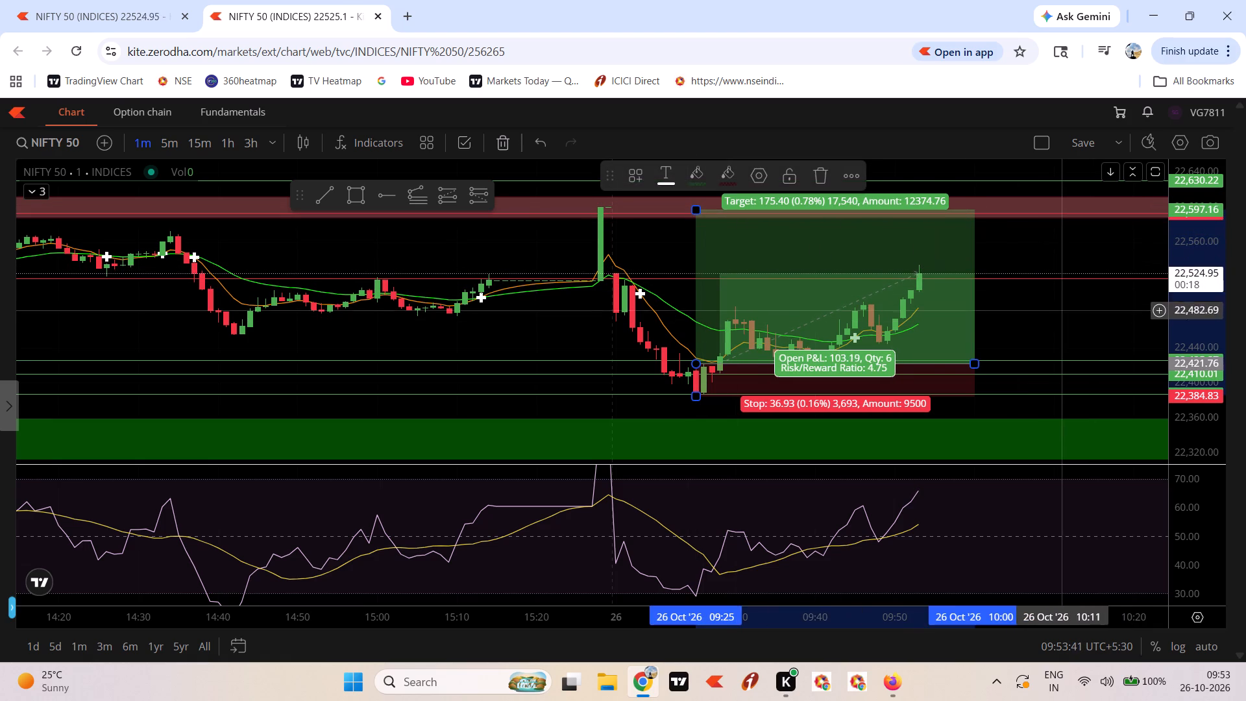
# Open the long position's settings and review its profit and stop levels, nudging the profit ticks to 17539 and back to 17540.
pyautogui.moveTo(1059, 312); pyautogui.dragTo(1048, 335)
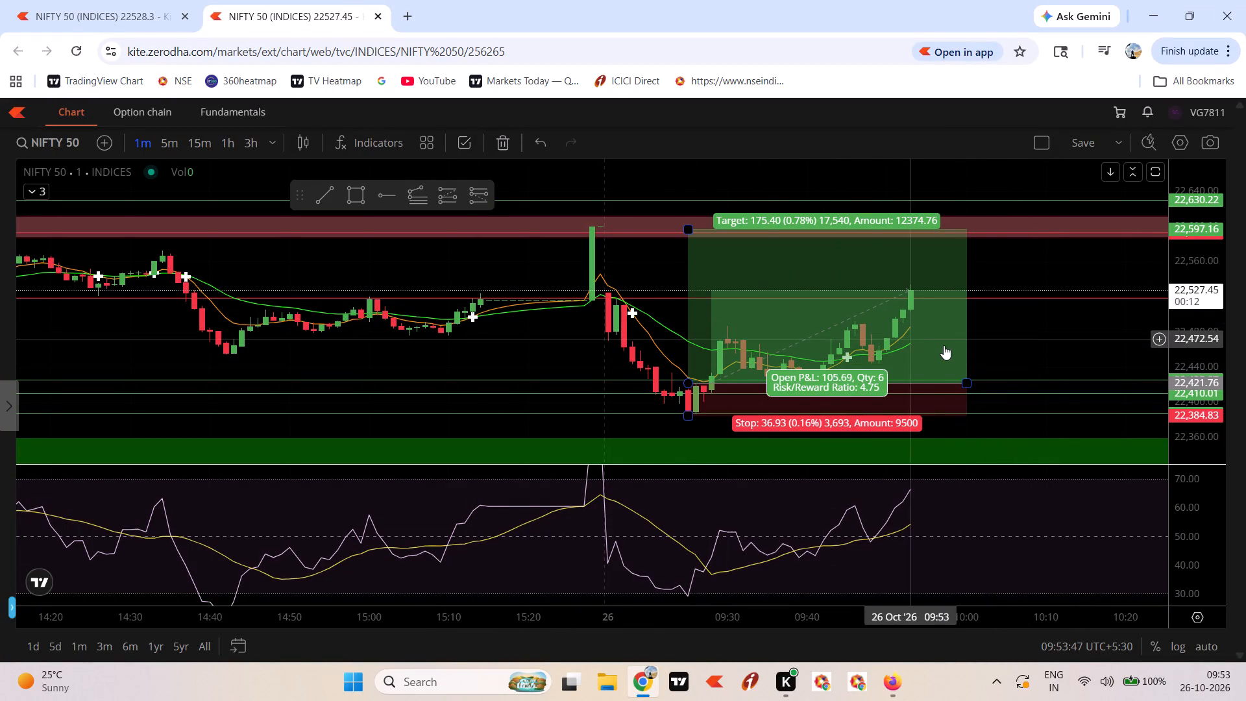
pyautogui.click(965, 349)
pyautogui.click(758, 171)
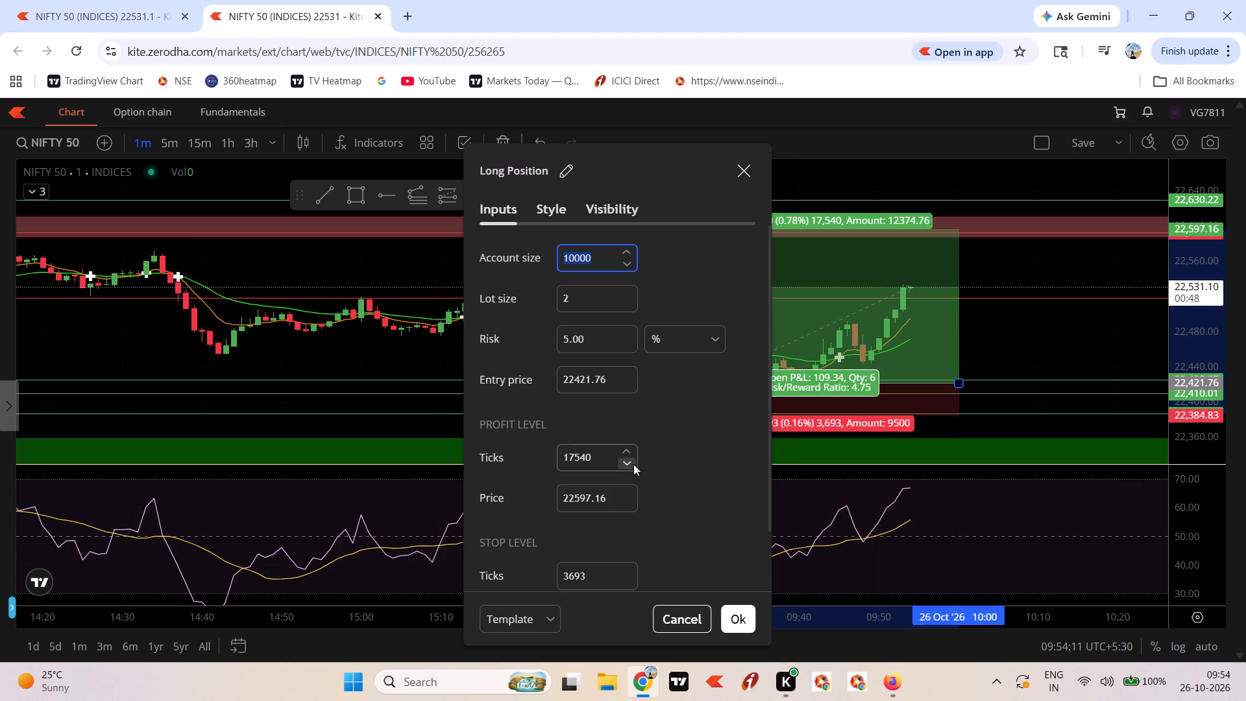
pyautogui.click(629, 463)
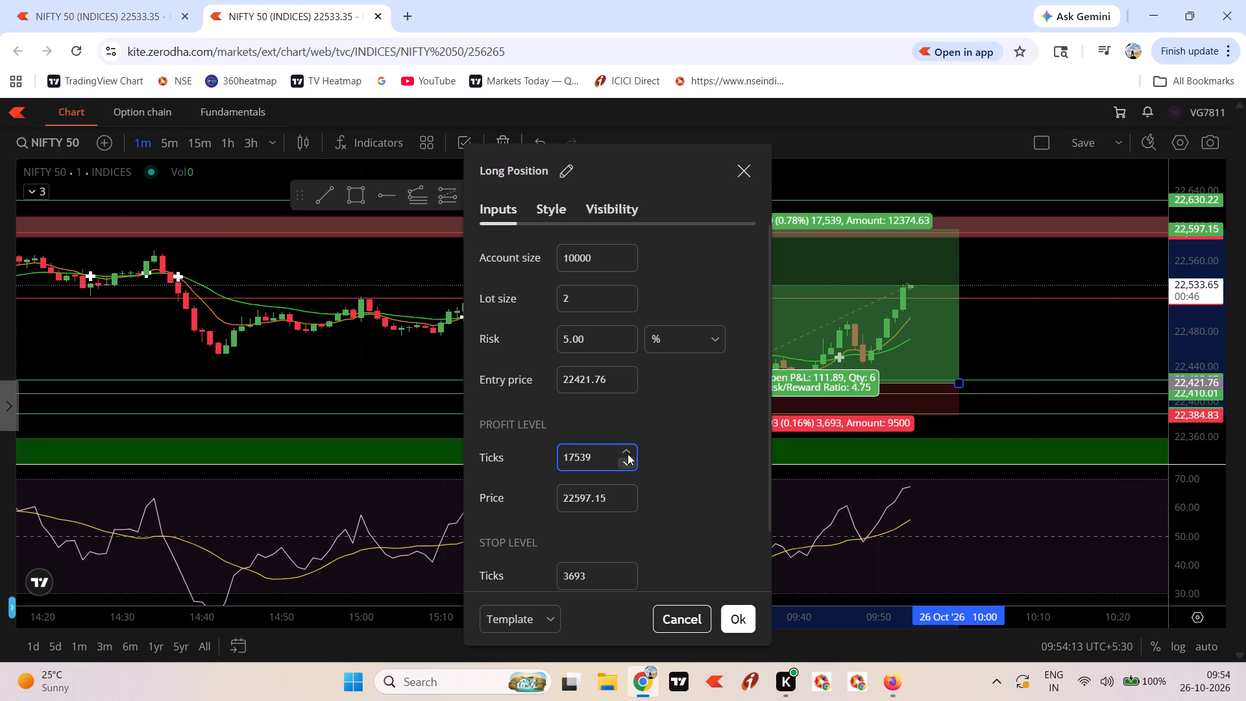
pyautogui.click(628, 448)
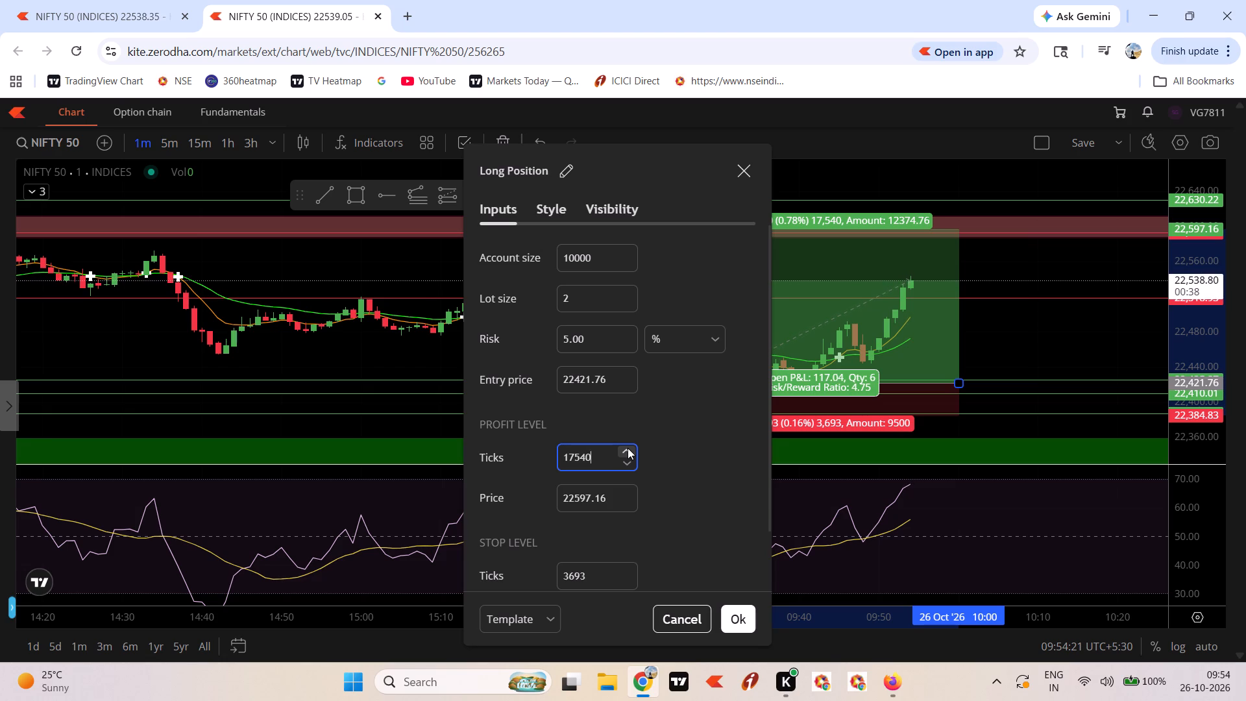
pyautogui.scroll(-1, 654, 519)
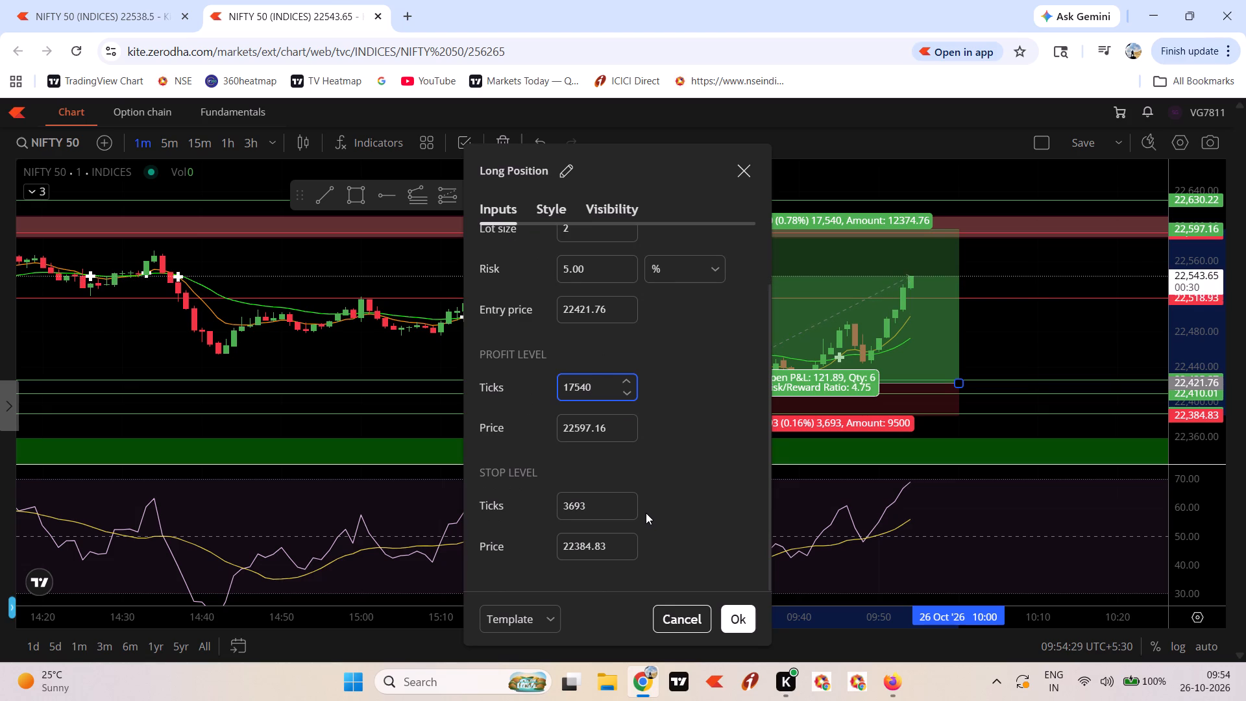
pyautogui.scroll(-2, 687, 514)
# Set the long position's line colour to a lighter grey in its style settings.
pyautogui.click(556, 210)
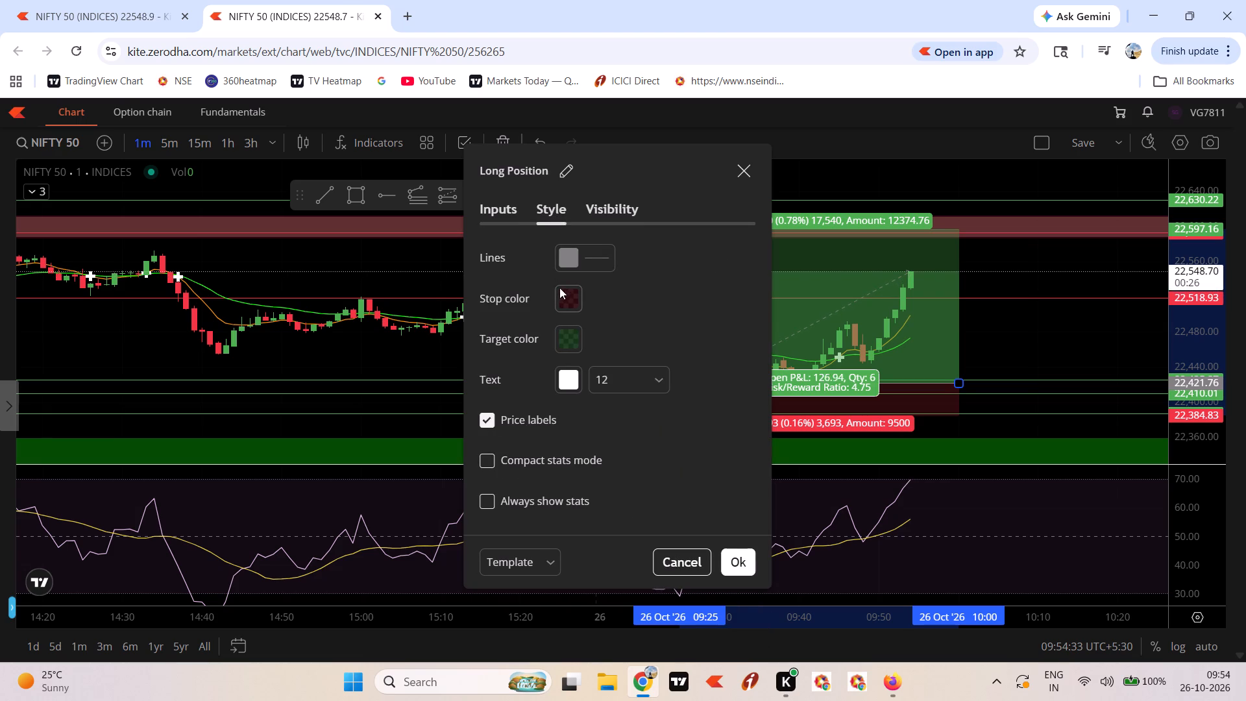
pyautogui.click(565, 255)
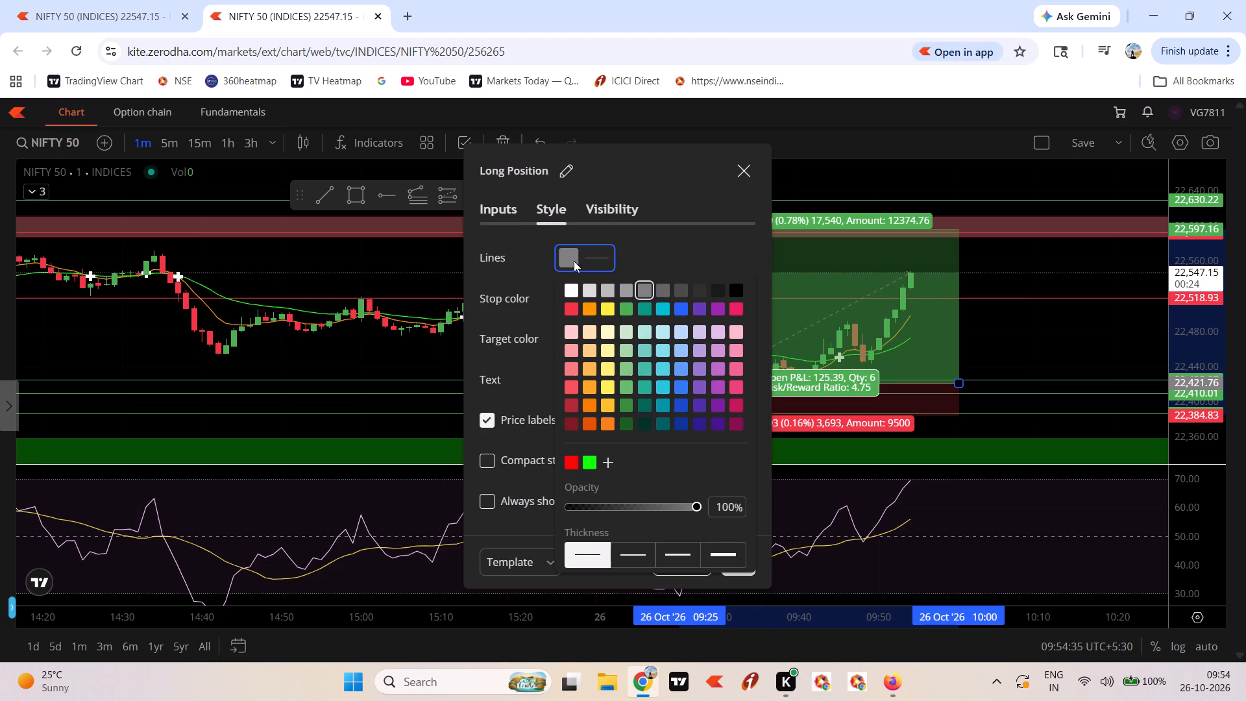
pyautogui.click(604, 284)
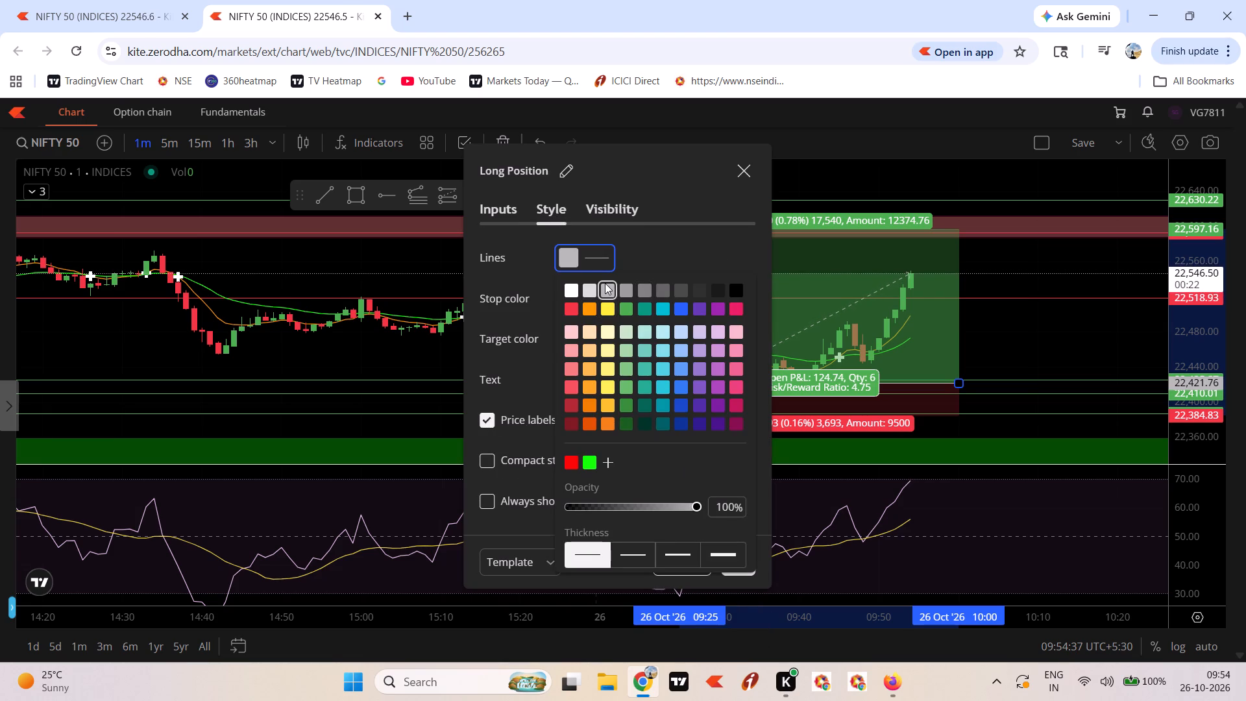
pyautogui.click(669, 265)
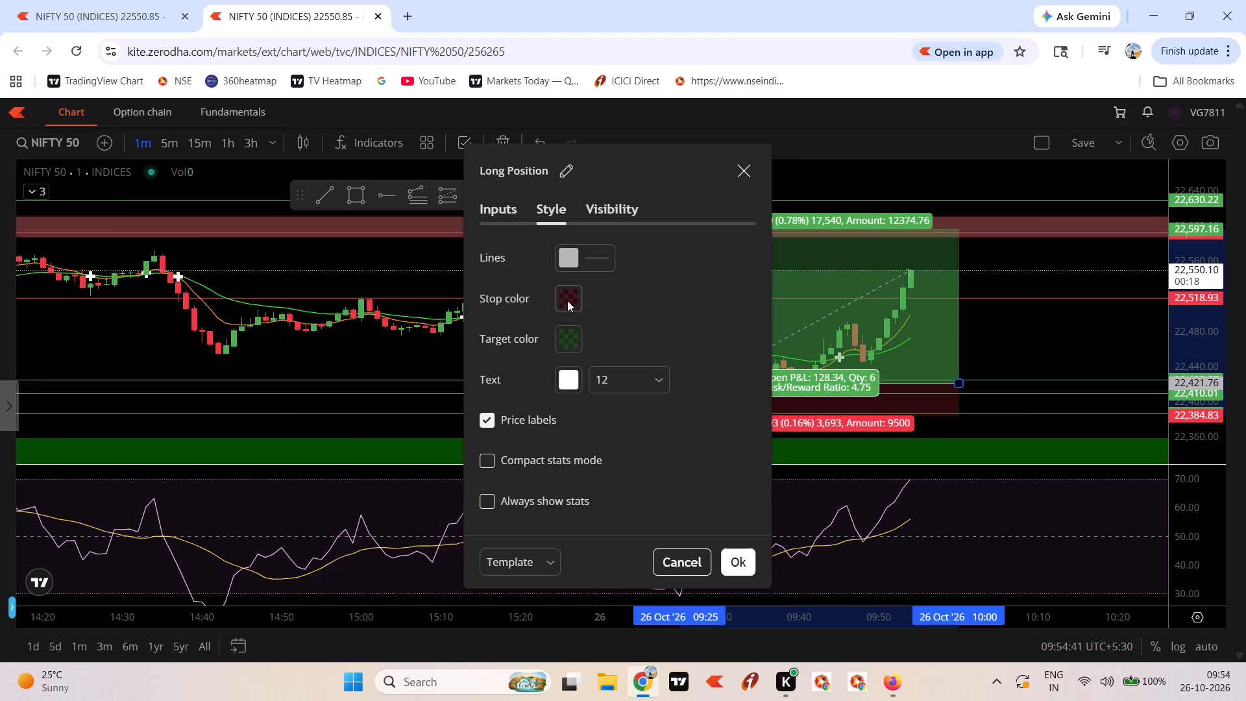
# Set the long position's stop colour to light red with 42% opacity.
pyautogui.click(567, 301)
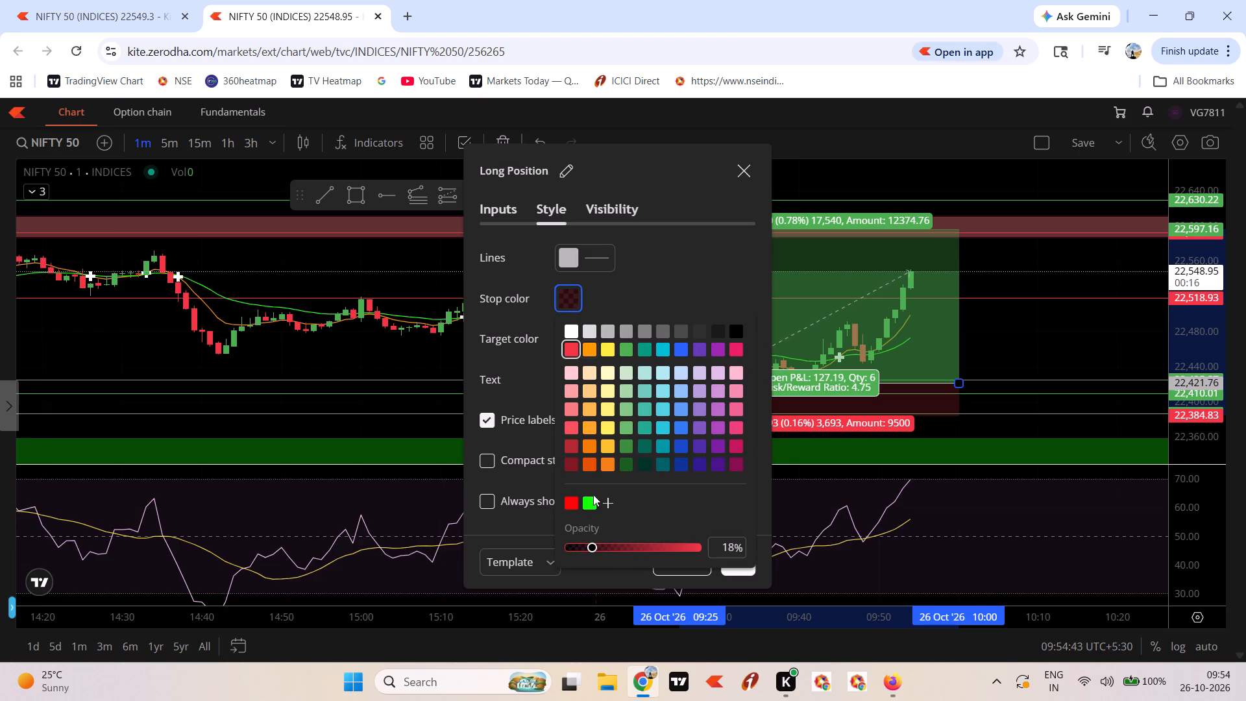
pyautogui.moveTo(592, 549); pyautogui.dragTo(601, 550)
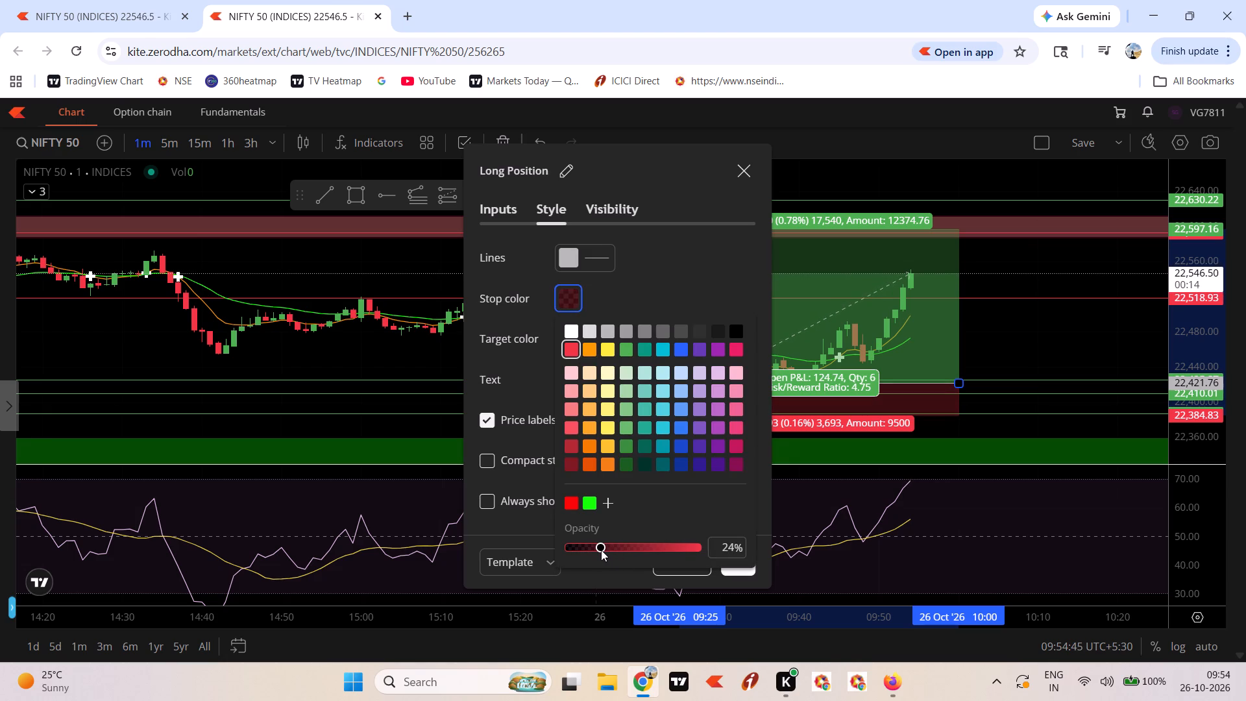
pyautogui.moveTo(601, 550); pyautogui.dragTo(605, 550)
pyautogui.click(567, 414)
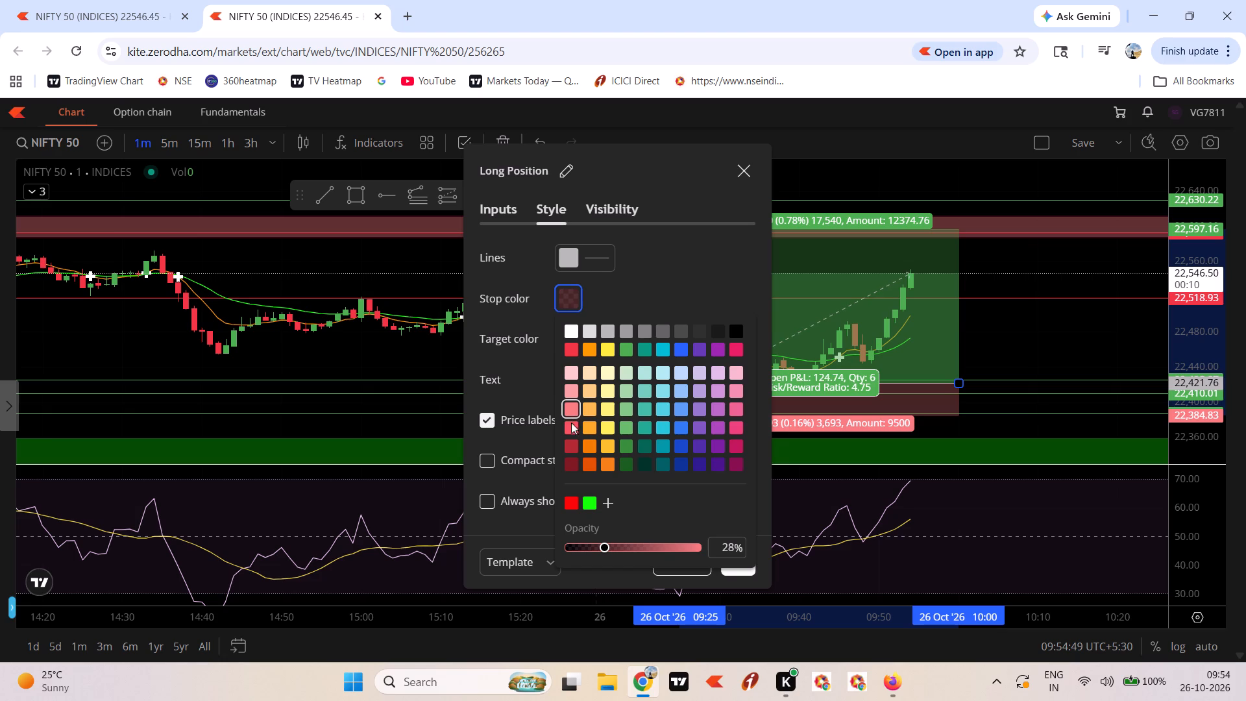
pyautogui.moveTo(605, 541); pyautogui.dragTo(630, 547)
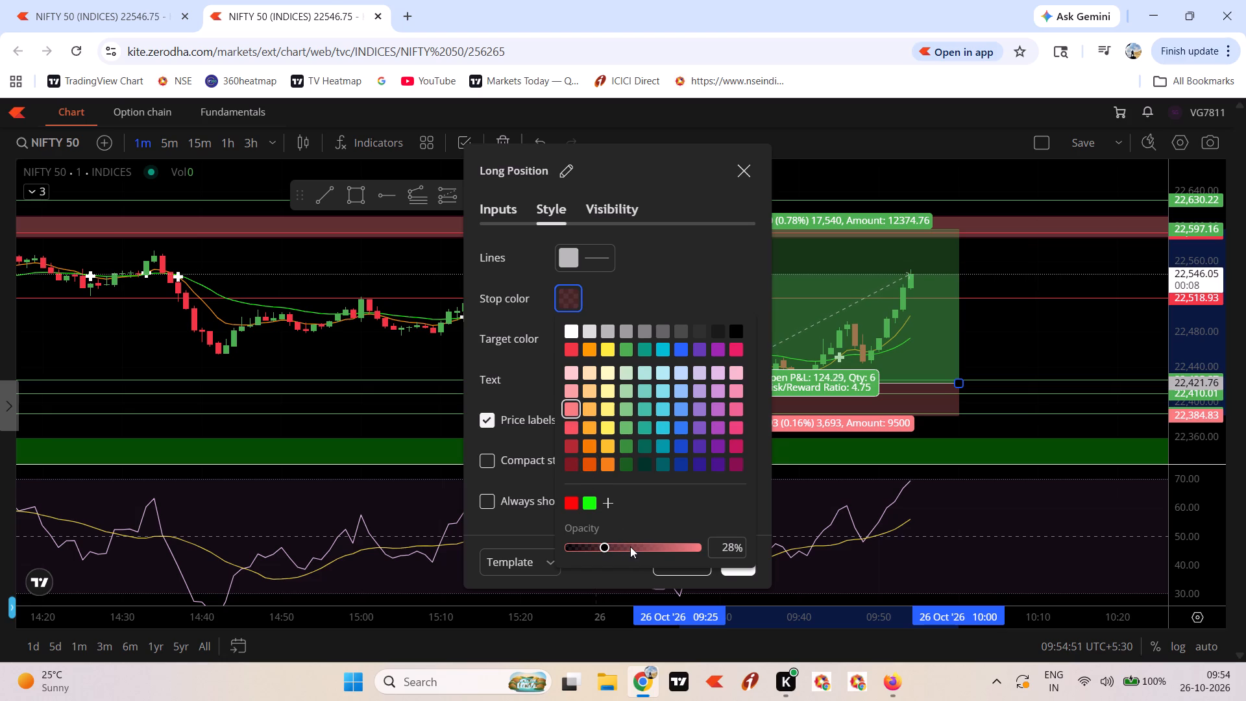
pyautogui.moveTo(630, 547); pyautogui.dragTo(632, 547)
pyautogui.moveTo(601, 546); pyautogui.dragTo(620, 548)
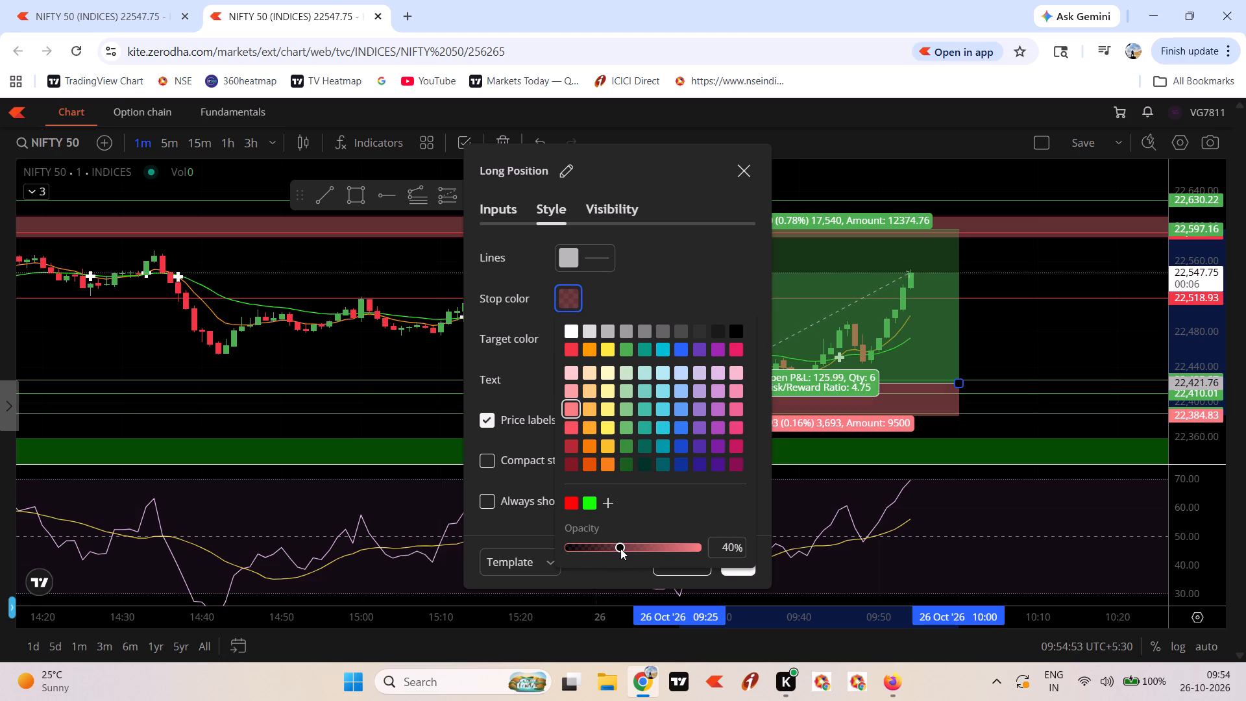
pyautogui.moveTo(620, 548); pyautogui.dragTo(624, 548)
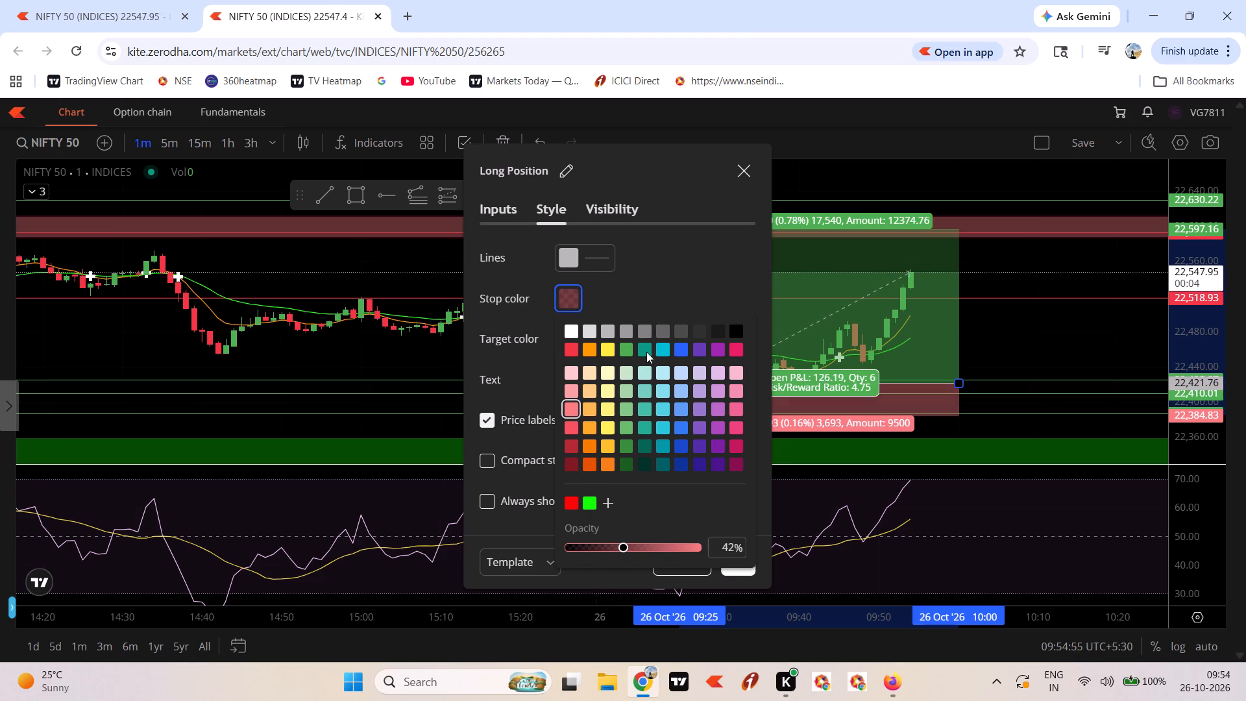
pyautogui.click(662, 264)
# Try bright green as the long position's target colour, restore the standard green, and readjust its opacity.
pyautogui.click(566, 334)
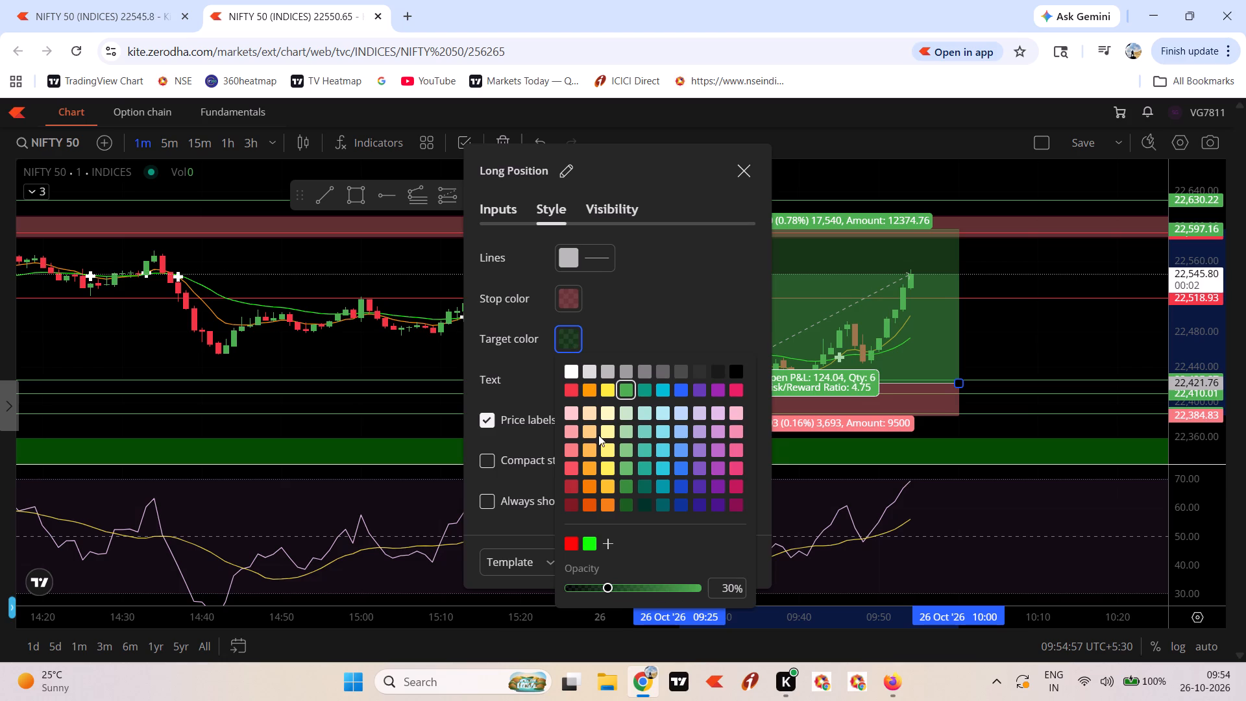
pyautogui.click(589, 541)
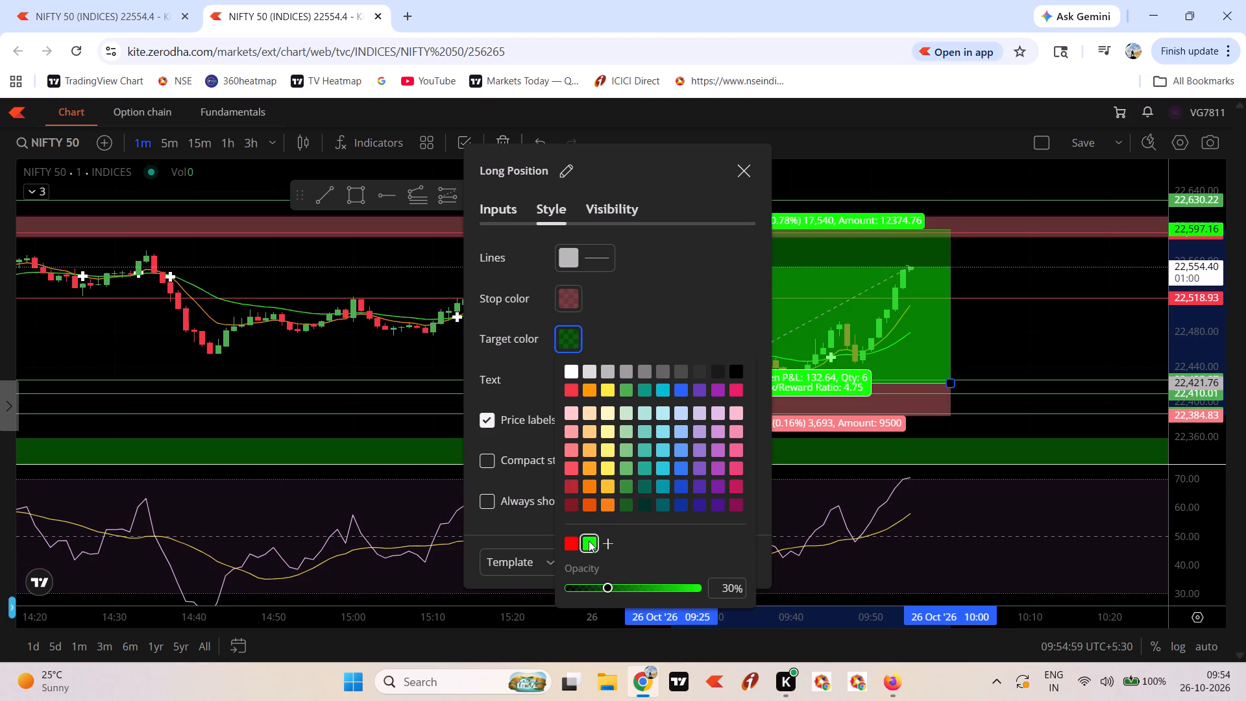
pyautogui.moveTo(607, 589); pyautogui.dragTo(587, 589)
pyautogui.click(628, 386)
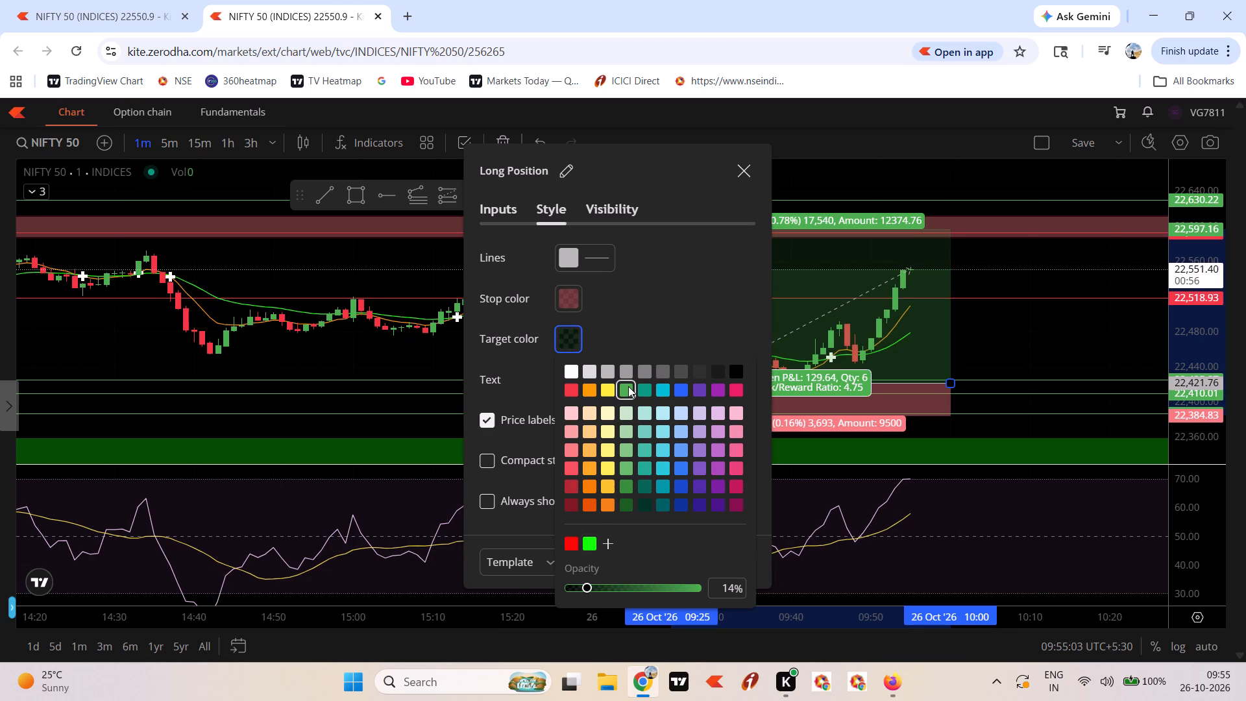
pyautogui.moveTo(581, 589); pyautogui.dragTo(595, 589)
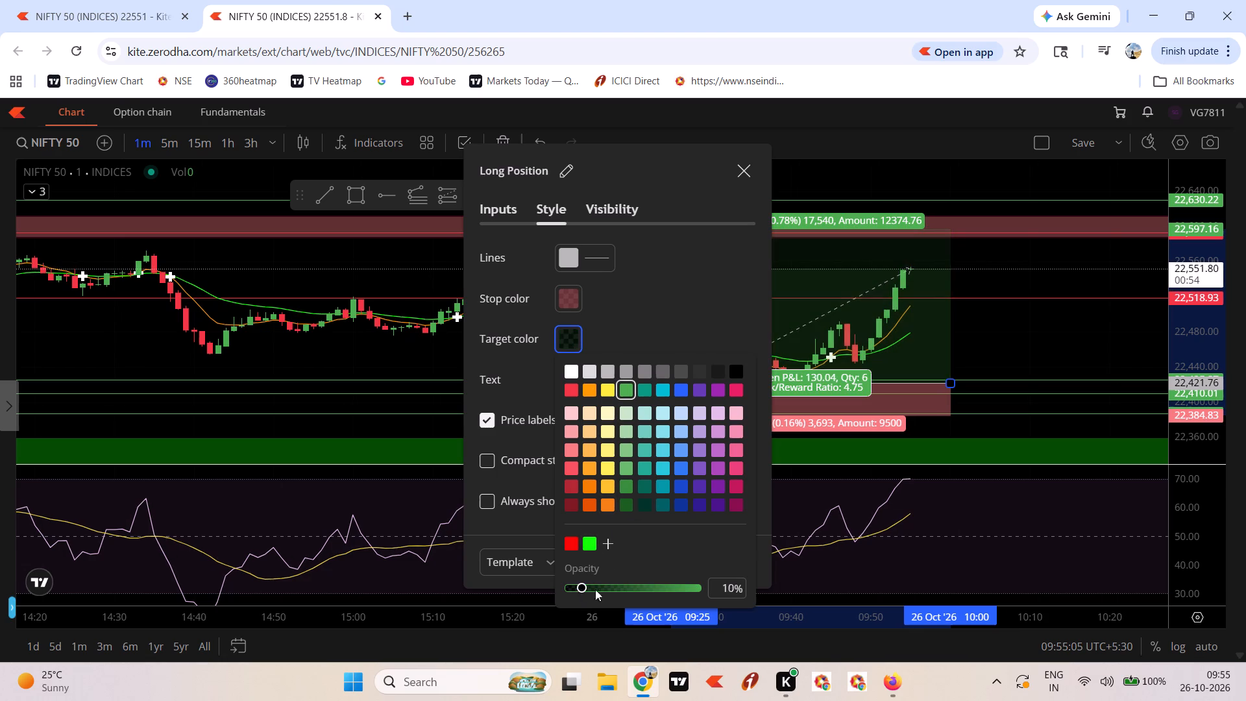
pyautogui.moveTo(595, 589); pyautogui.dragTo(600, 590)
pyautogui.click(682, 287)
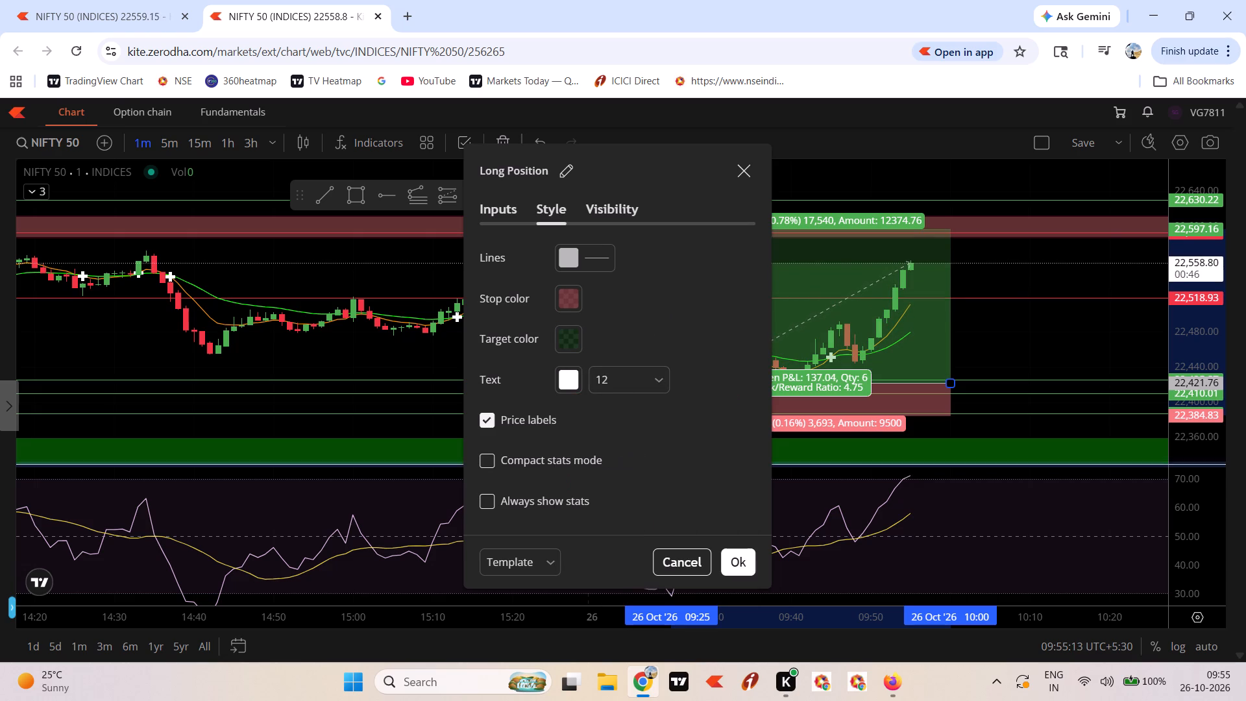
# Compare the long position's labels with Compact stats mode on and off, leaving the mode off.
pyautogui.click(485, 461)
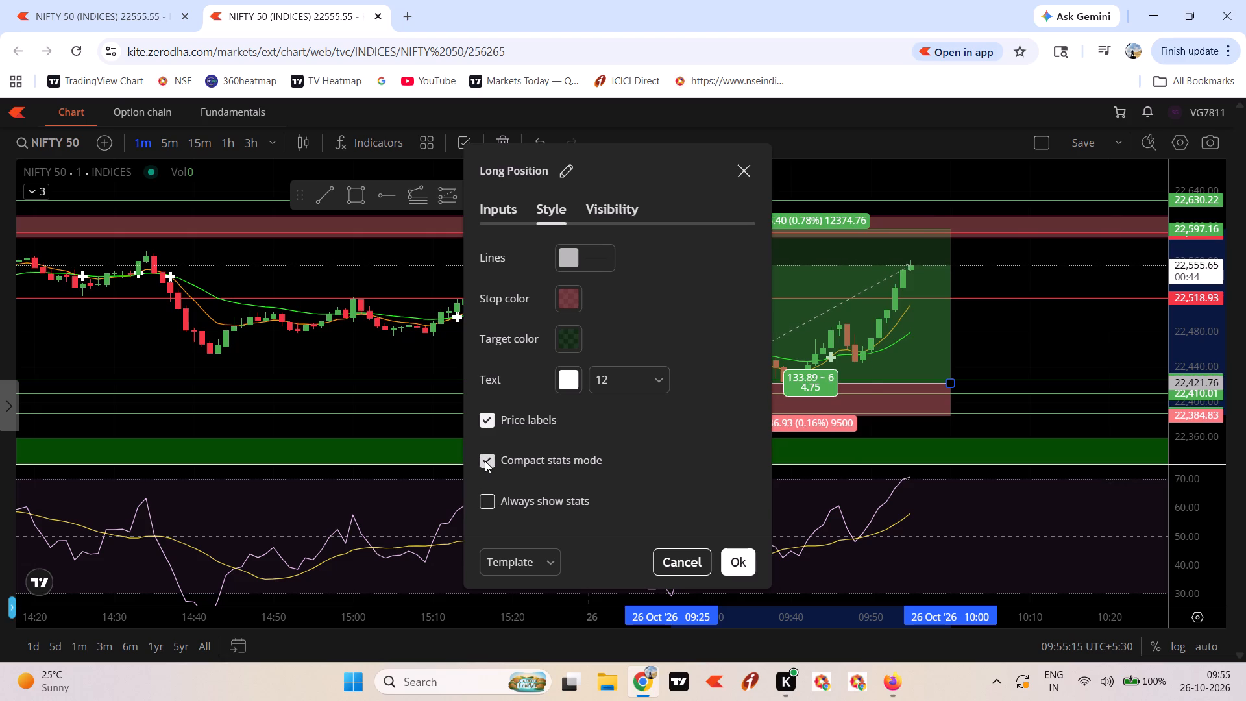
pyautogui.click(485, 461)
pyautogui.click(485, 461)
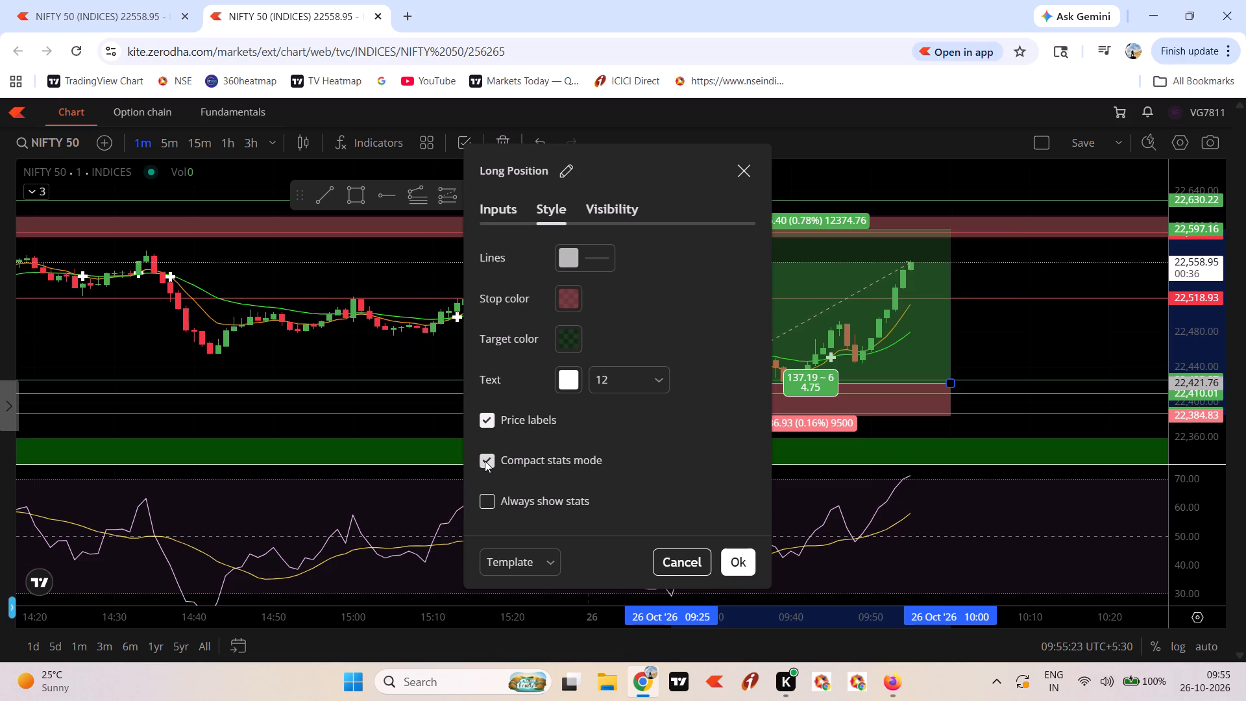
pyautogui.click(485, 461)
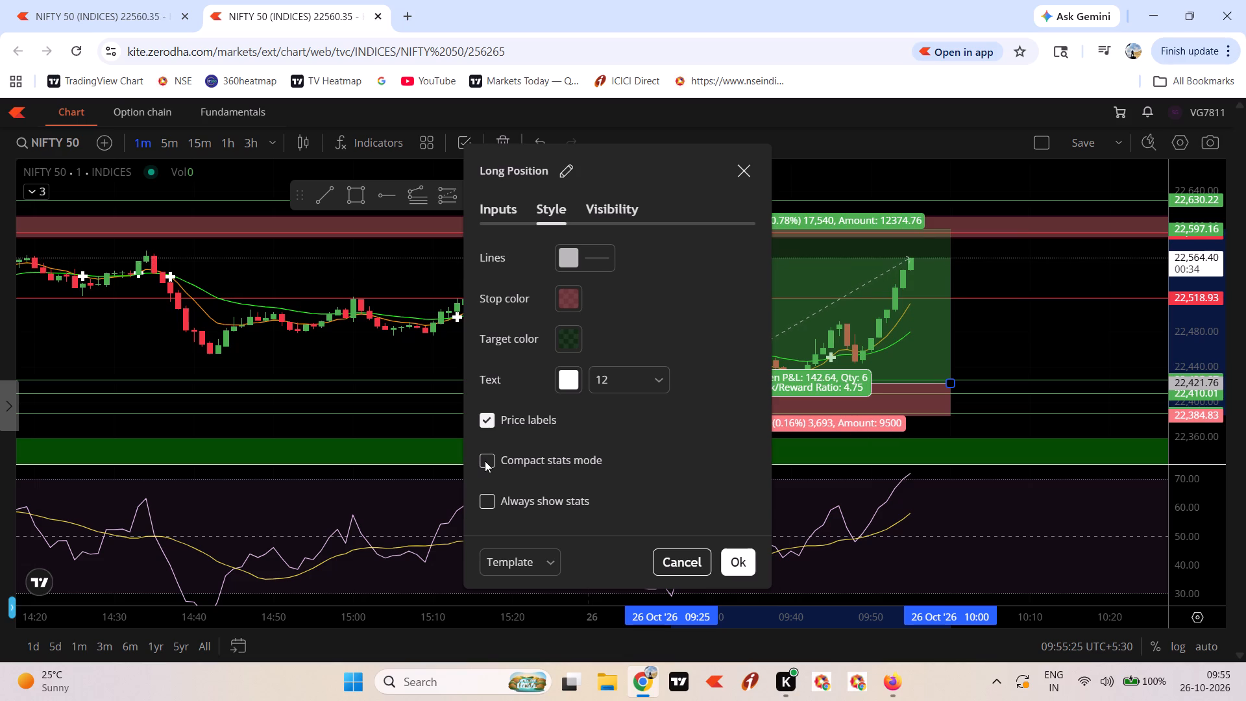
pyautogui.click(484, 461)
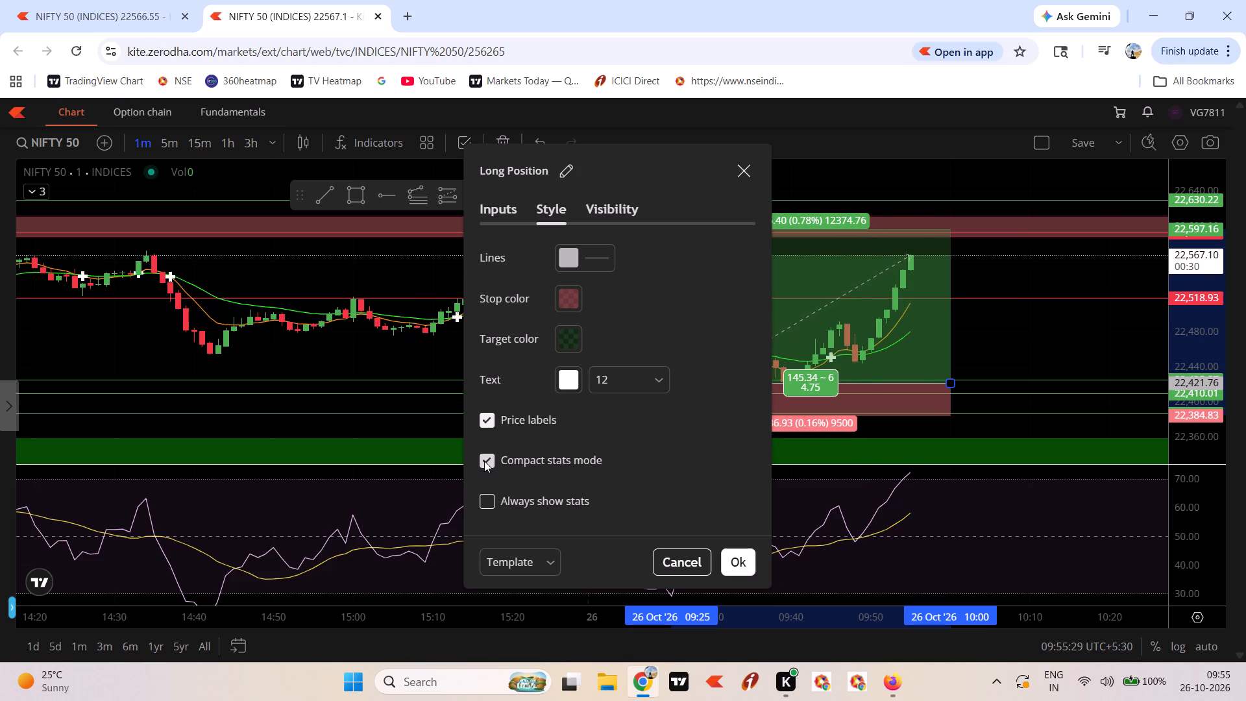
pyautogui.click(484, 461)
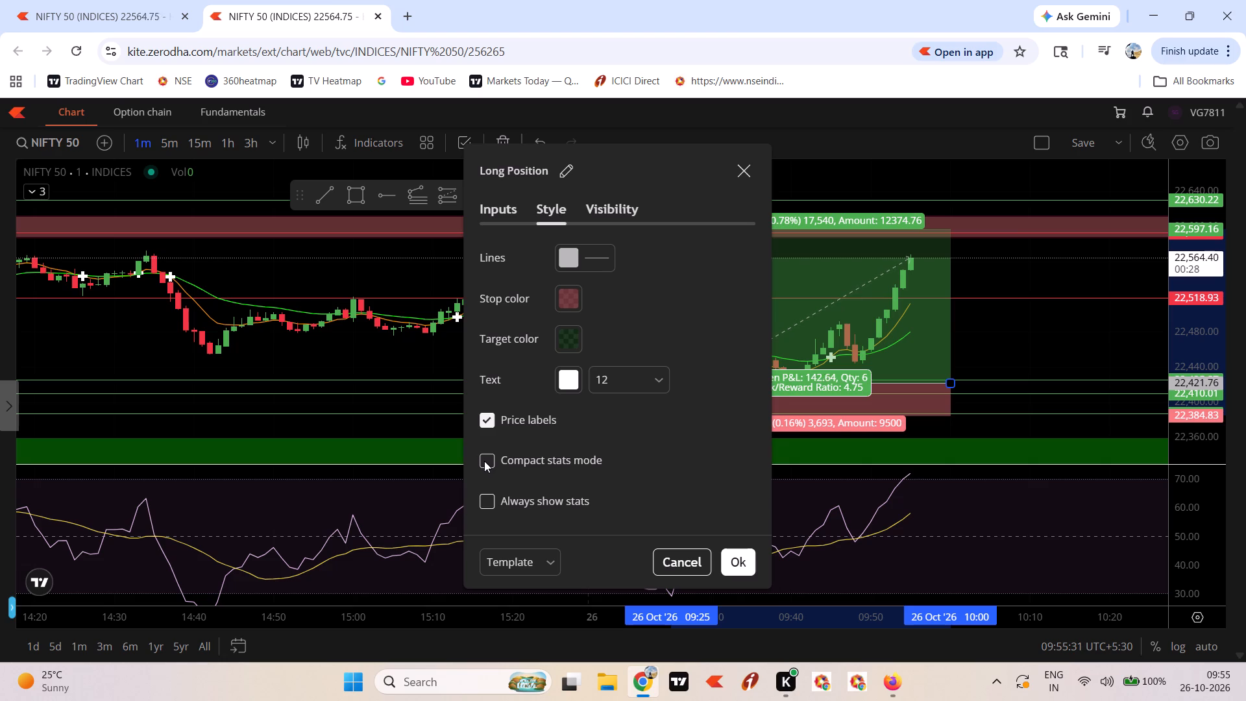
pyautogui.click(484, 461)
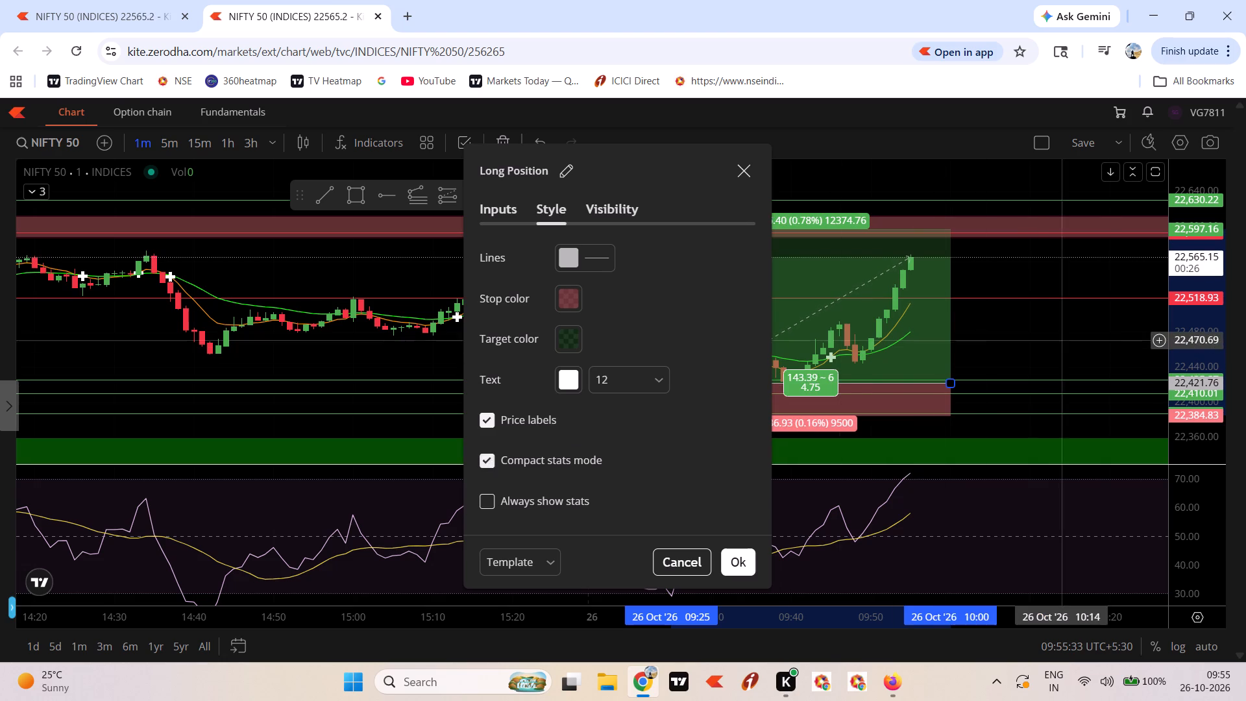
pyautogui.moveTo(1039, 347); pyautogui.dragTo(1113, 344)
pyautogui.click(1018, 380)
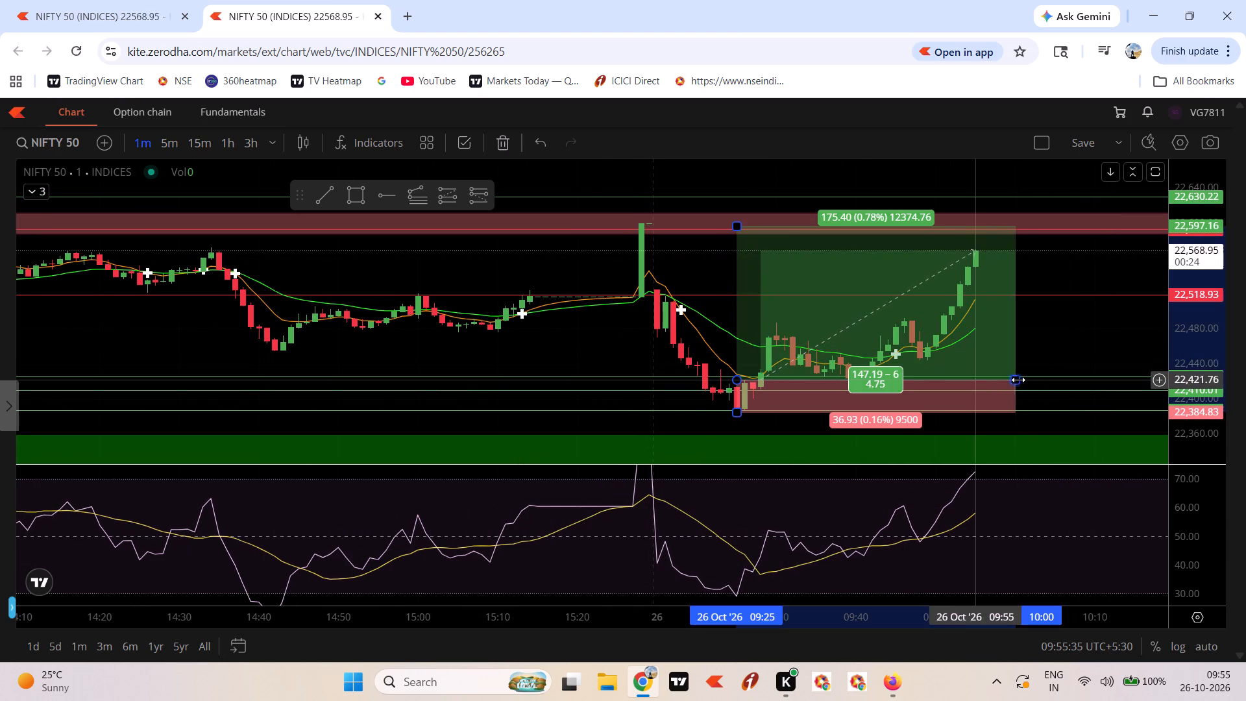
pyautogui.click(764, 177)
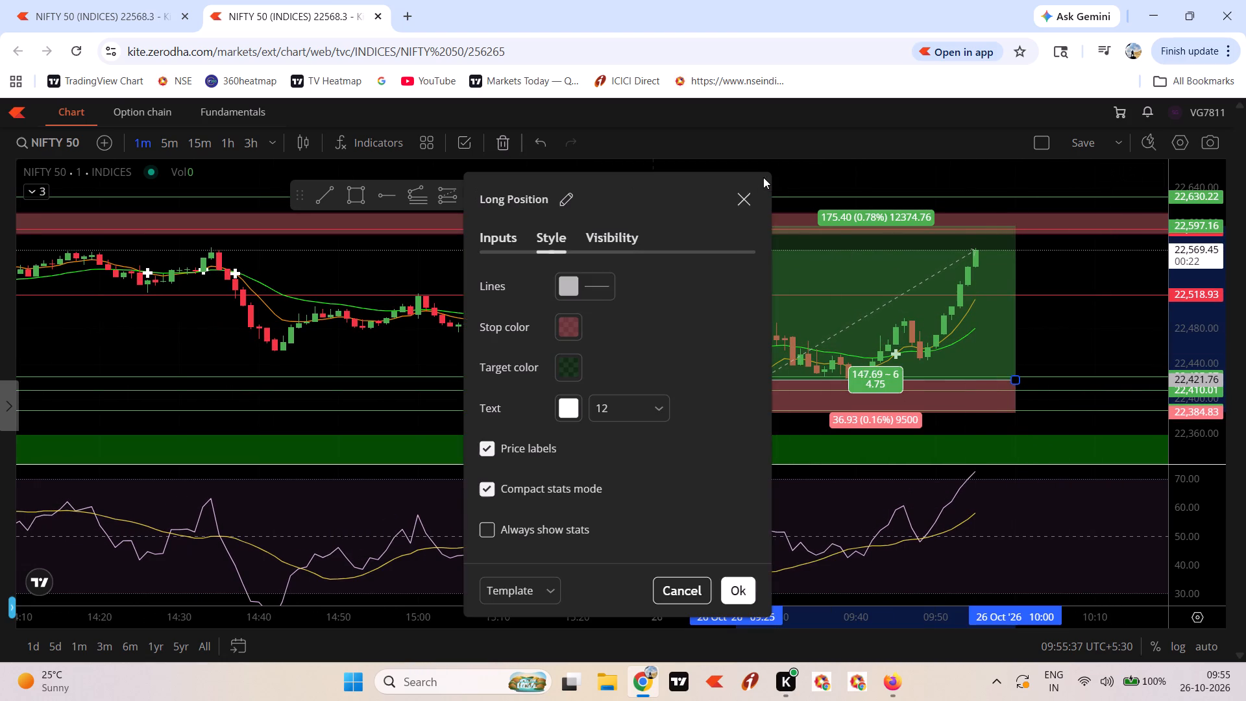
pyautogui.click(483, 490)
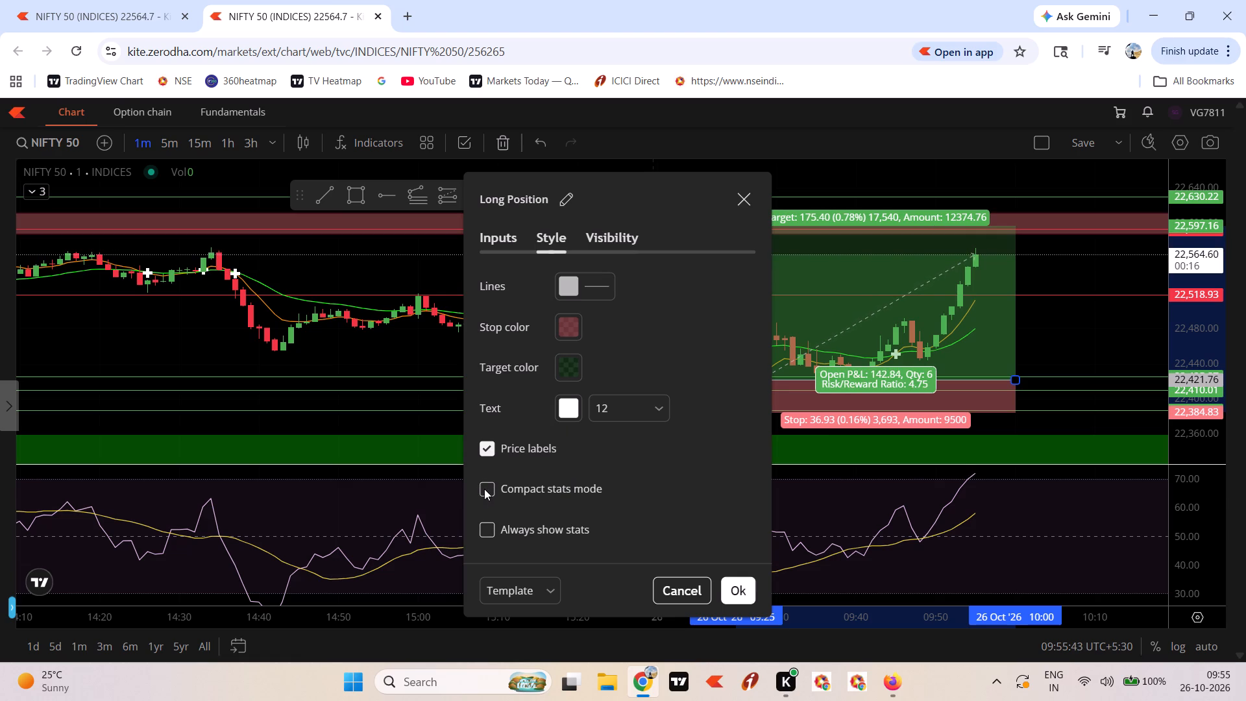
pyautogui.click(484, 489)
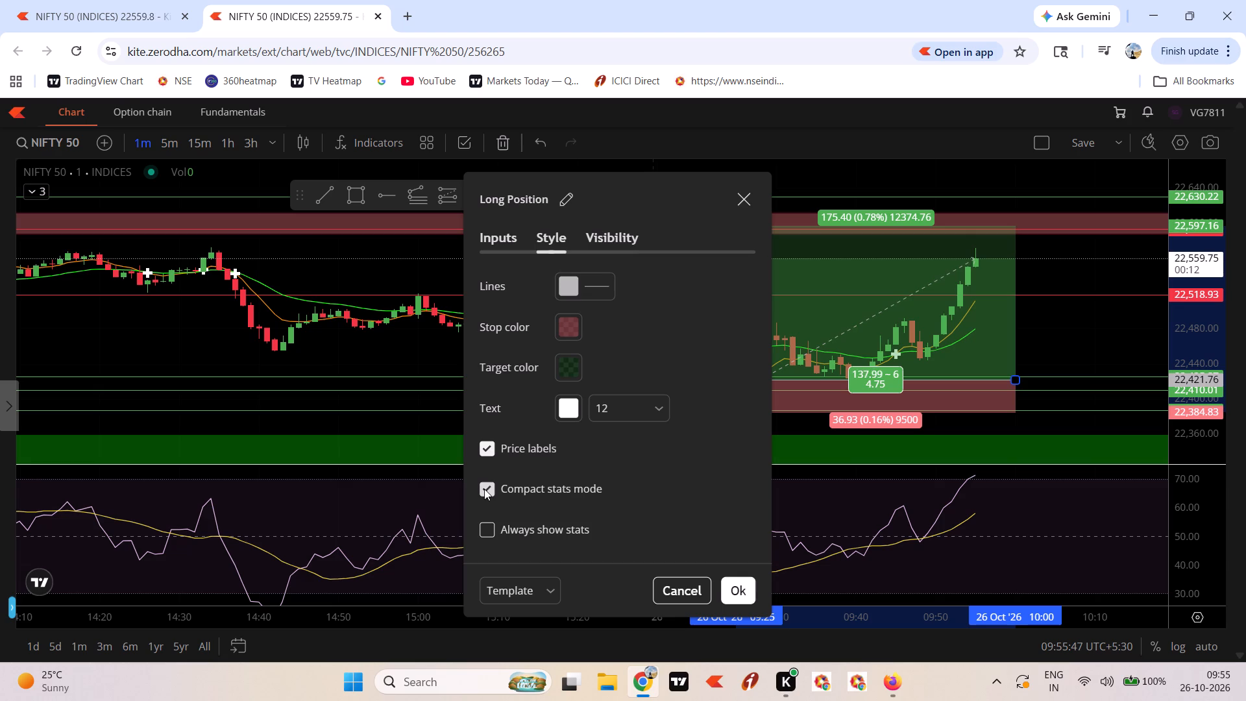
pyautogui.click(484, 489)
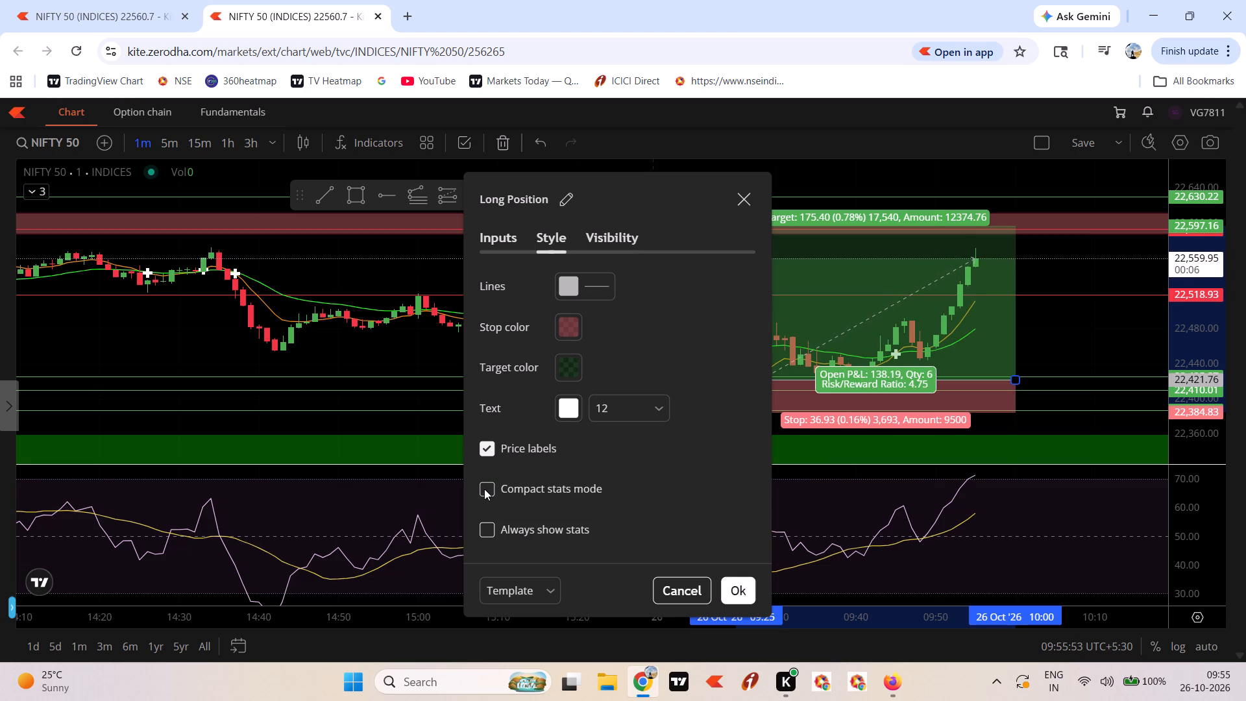
# Change the long position's stop colour to the standard red, keeping 42% opacity.
pyautogui.click(574, 326)
pyautogui.click(572, 378)
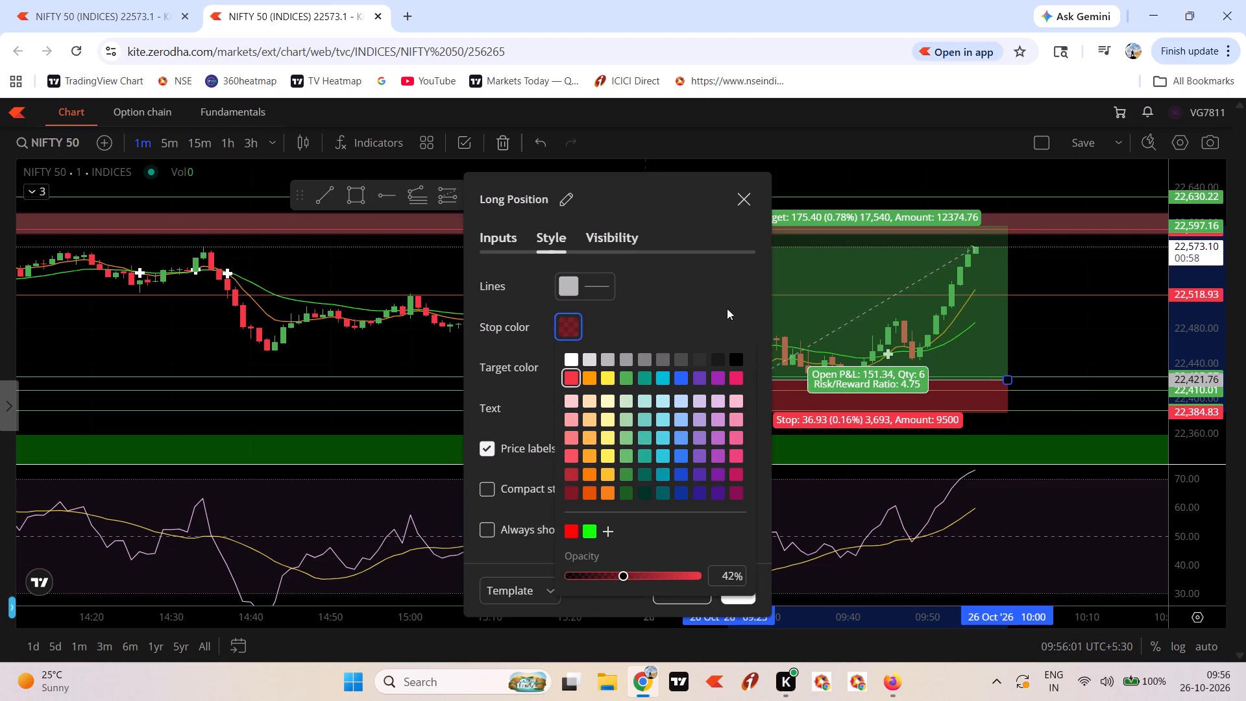
pyautogui.click(711, 294)
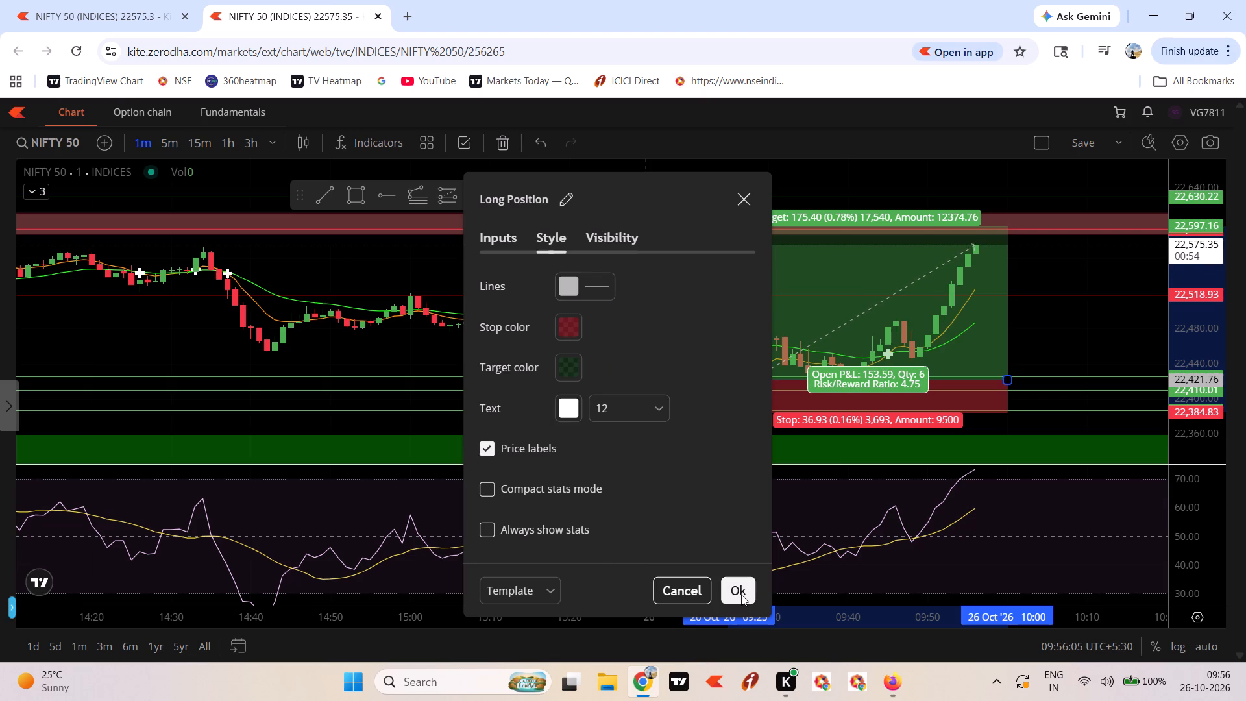
# Check the long position's account, risk and price inputs, apply its settings and deselect it.
pyautogui.click(504, 235)
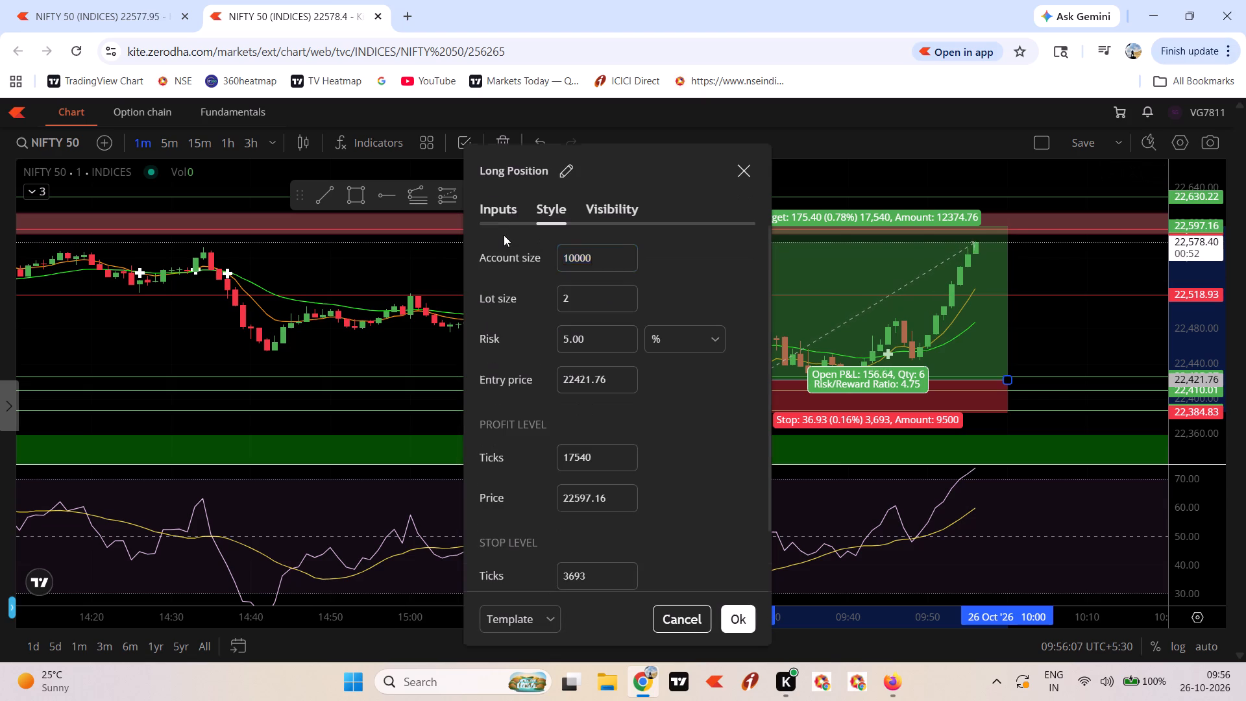
pyautogui.click(734, 617)
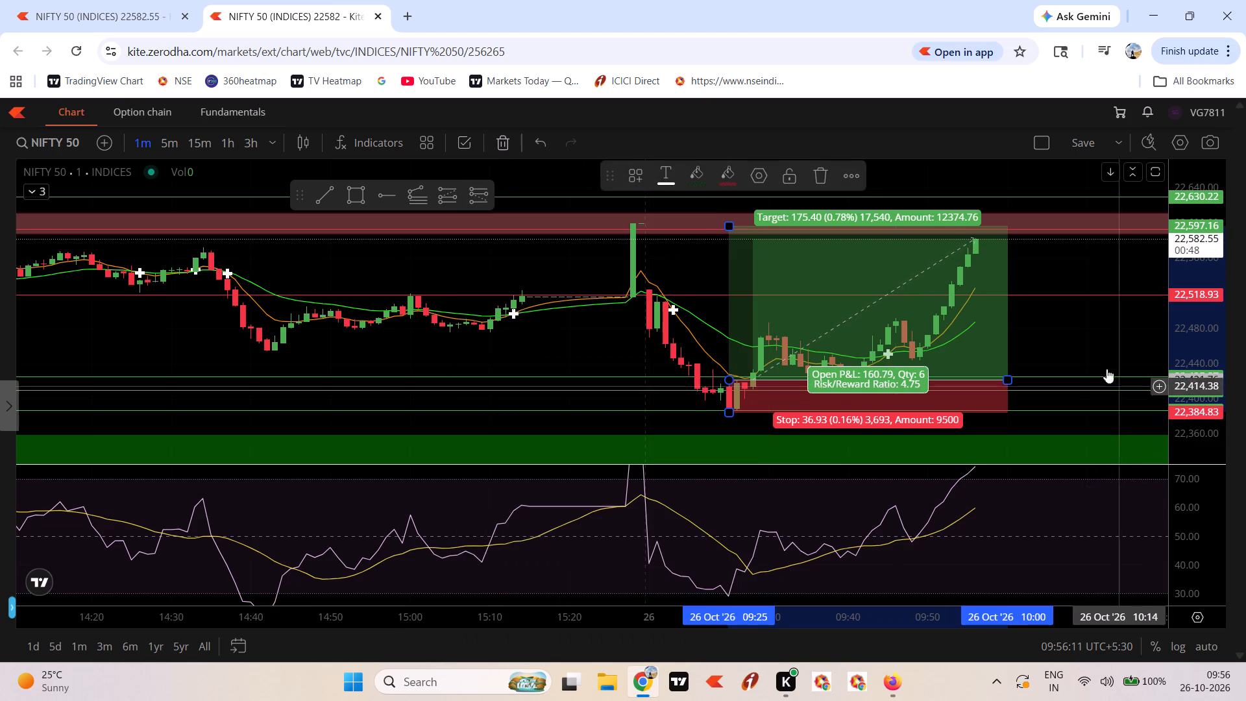
pyautogui.click(1084, 333)
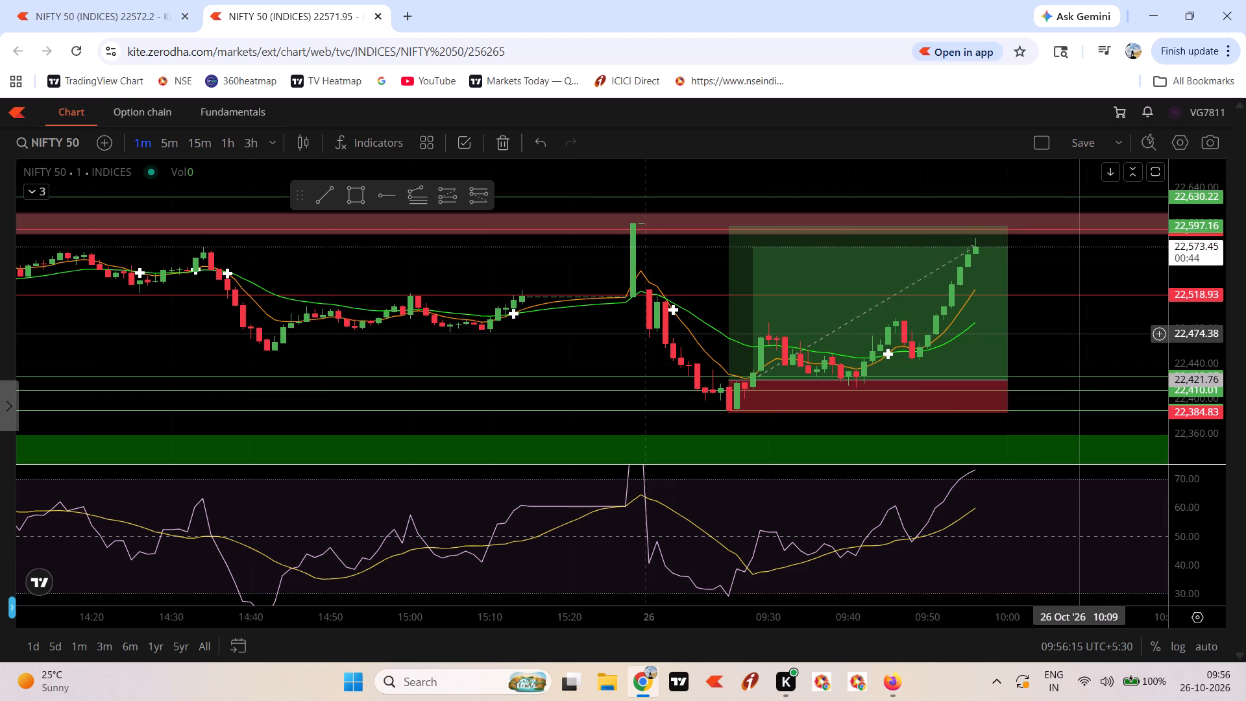
# Set the long position's lines to light grey with 40% opacity, then apply the style and deselect it.
pyautogui.click(1007, 372)
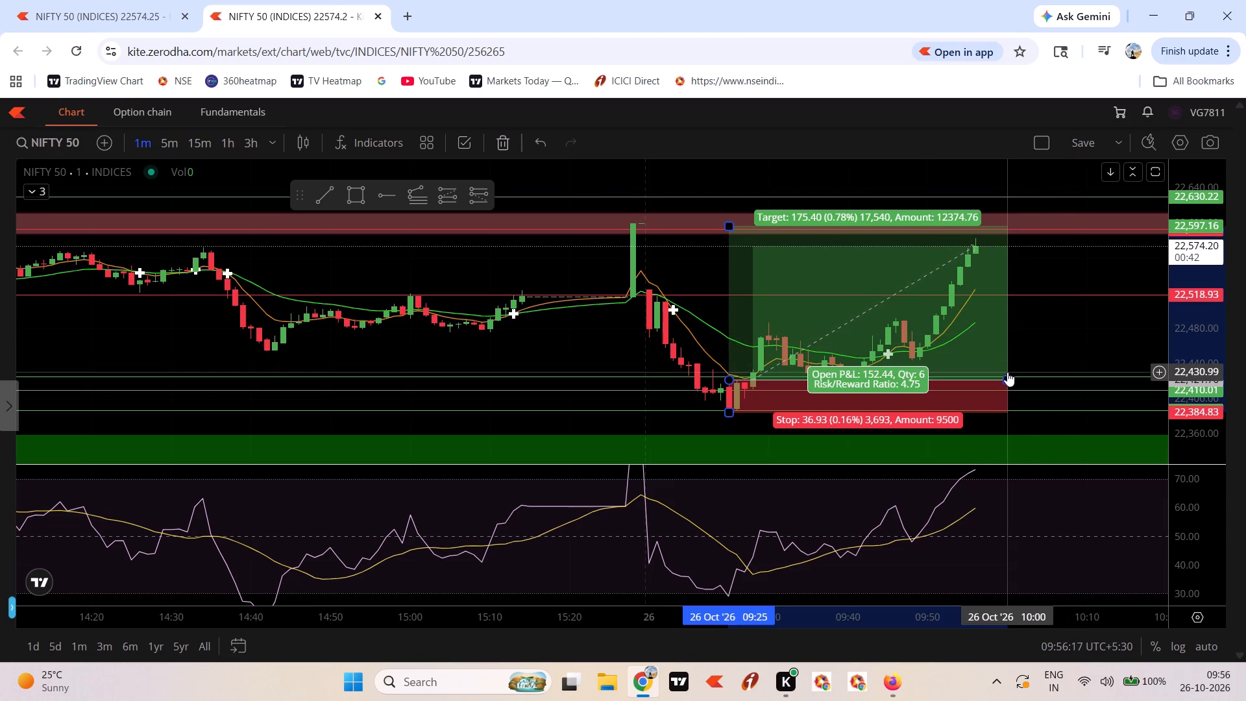
pyautogui.click(745, 175)
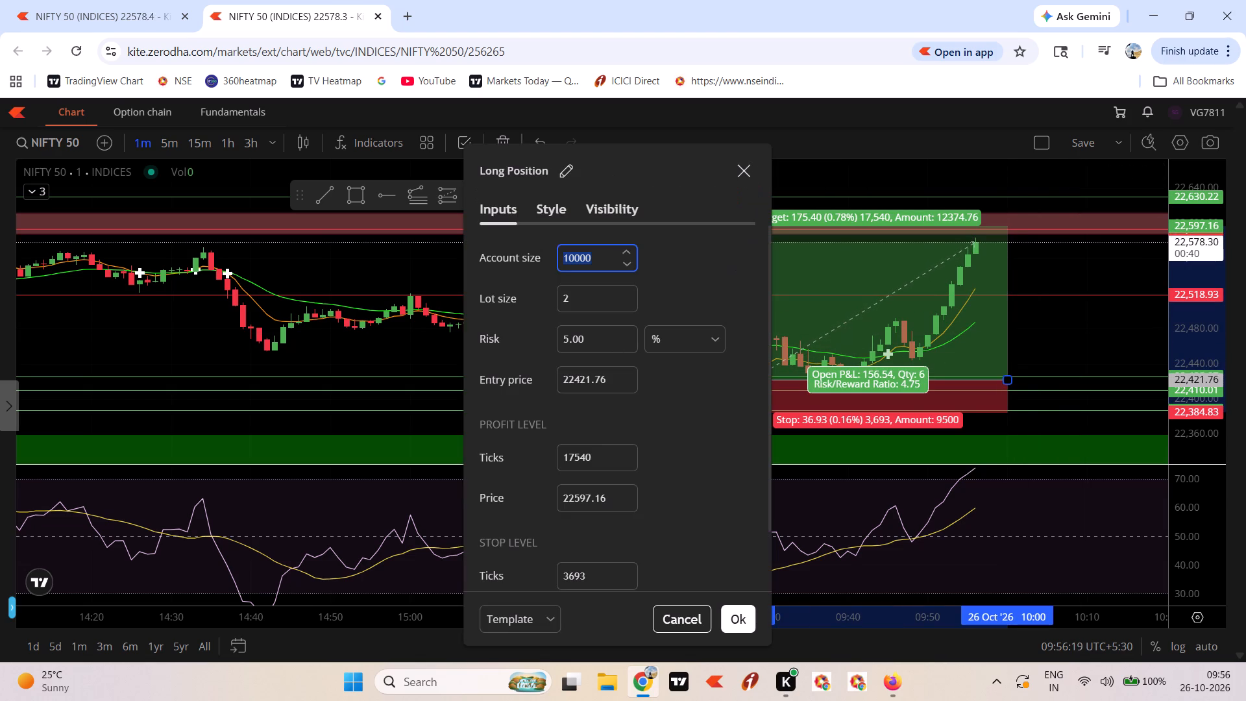
pyautogui.click(551, 199)
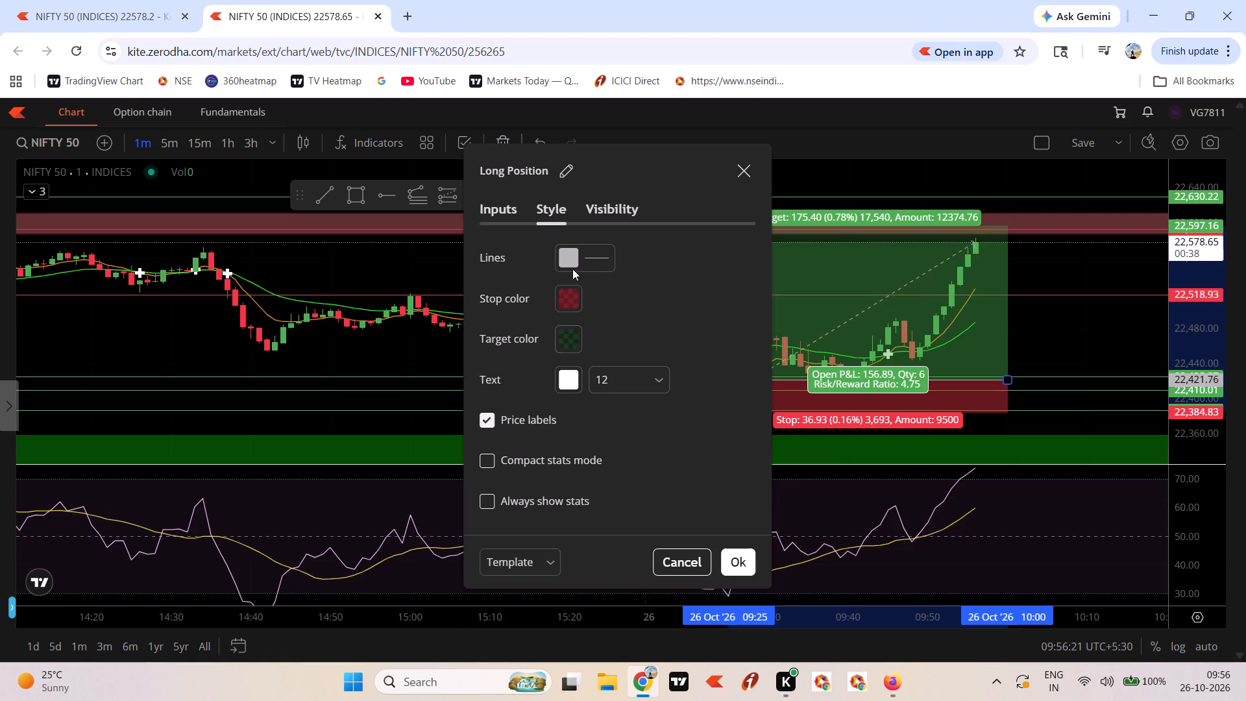
pyautogui.click(572, 248)
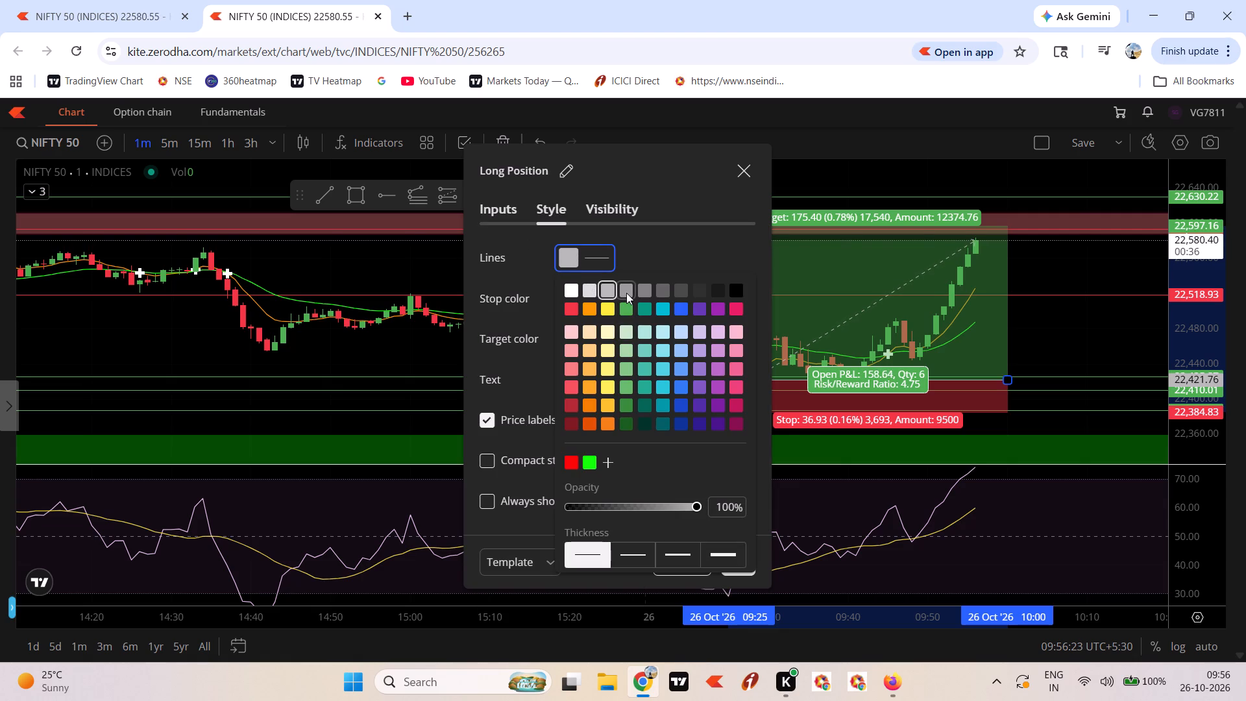
pyautogui.click(626, 293)
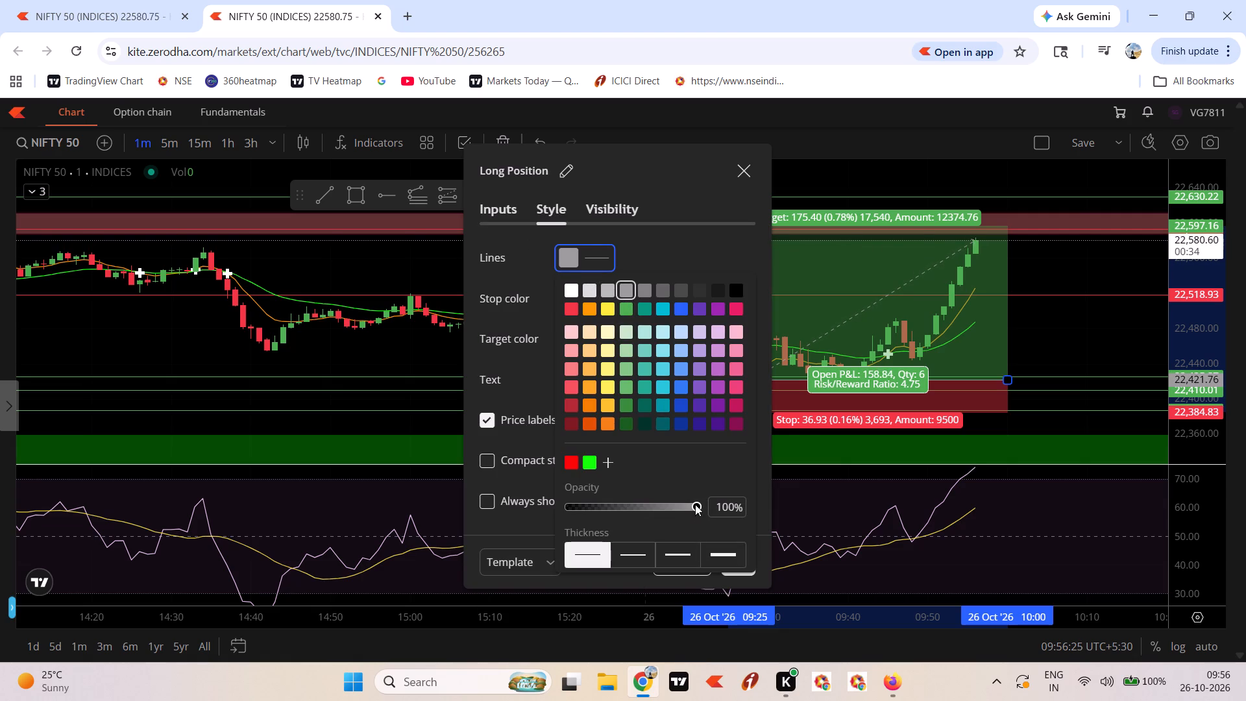
pyautogui.moveTo(695, 504); pyautogui.dragTo(612, 505)
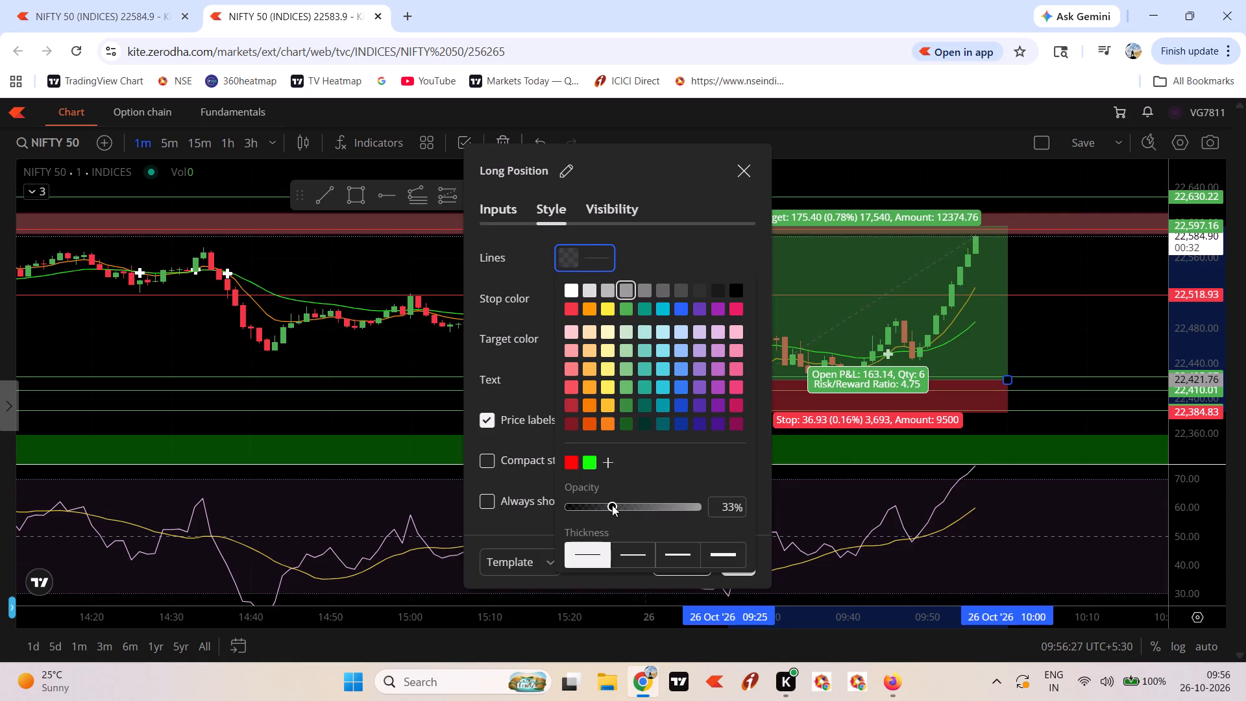
pyautogui.moveTo(612, 505); pyautogui.dragTo(620, 505)
pyautogui.click(590, 288)
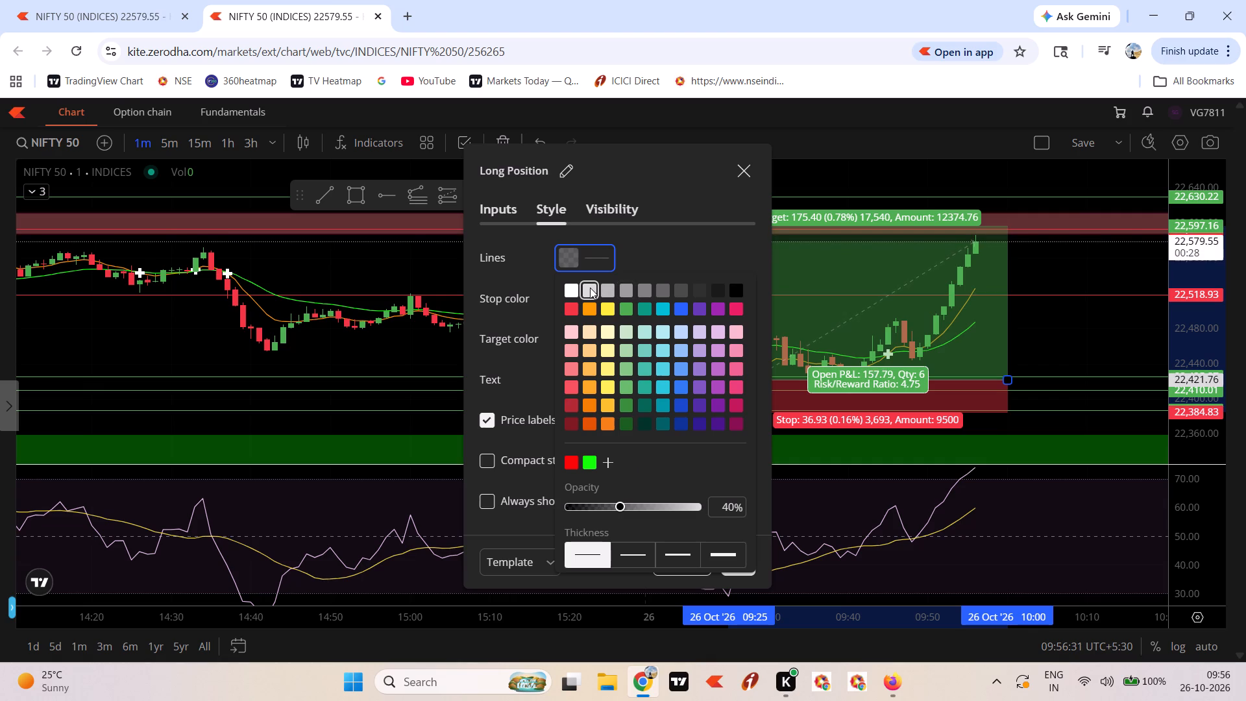
pyautogui.click(698, 460)
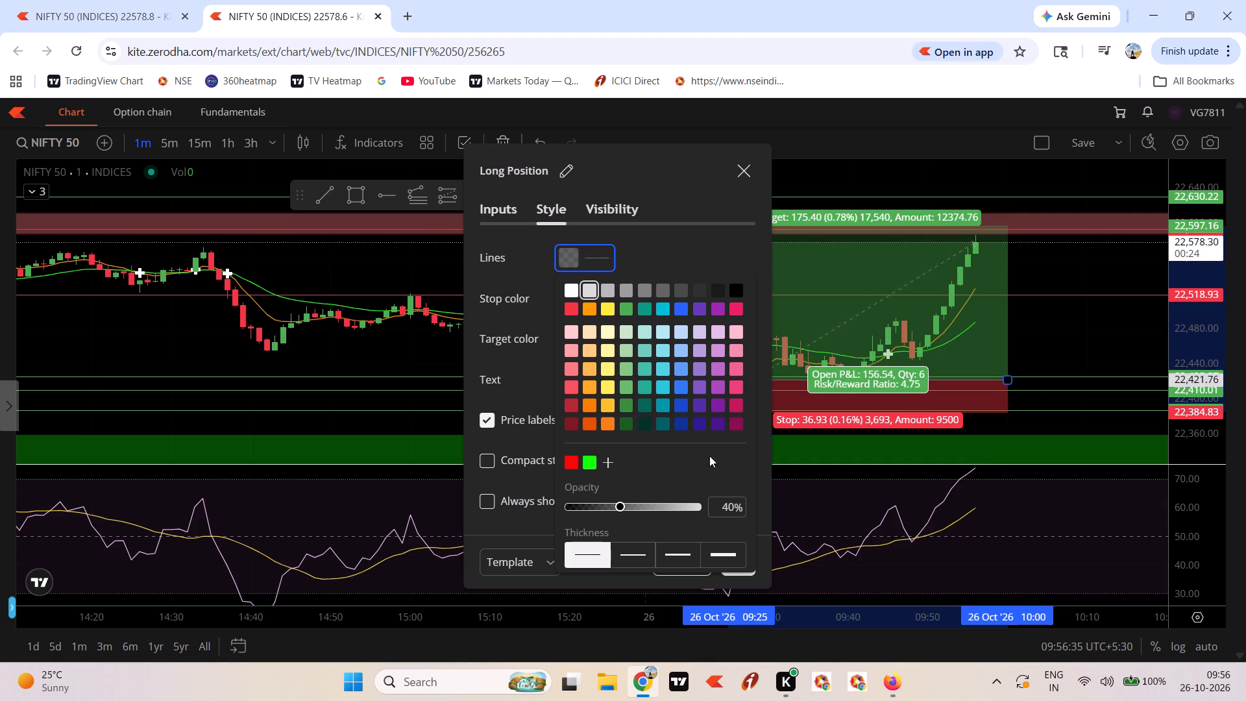
pyautogui.click(709, 451)
pyautogui.click(725, 258)
pyautogui.click(739, 559)
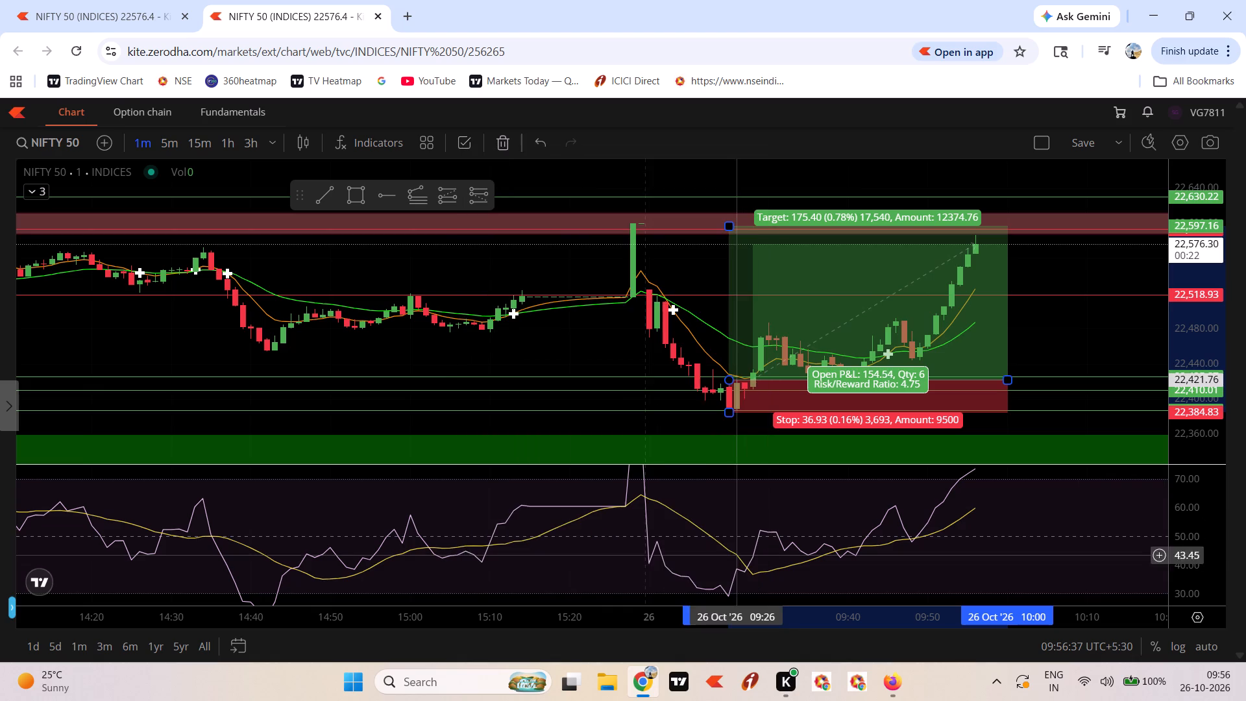
pyautogui.click(462, 136)
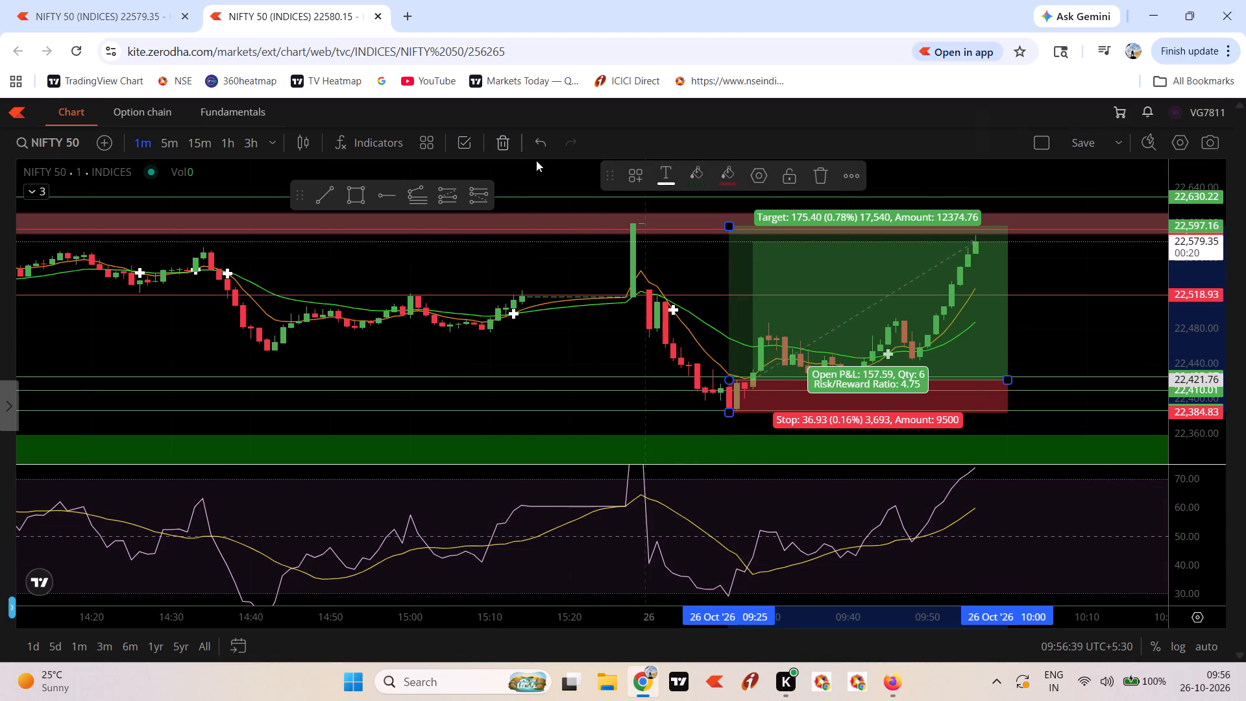
pyautogui.click(1043, 328)
# Raise the long position's target level slightly to 22,598.36 on the NIFTY 50 chart and deselect it.
pyautogui.moveTo(1055, 324); pyautogui.dragTo(999, 365)
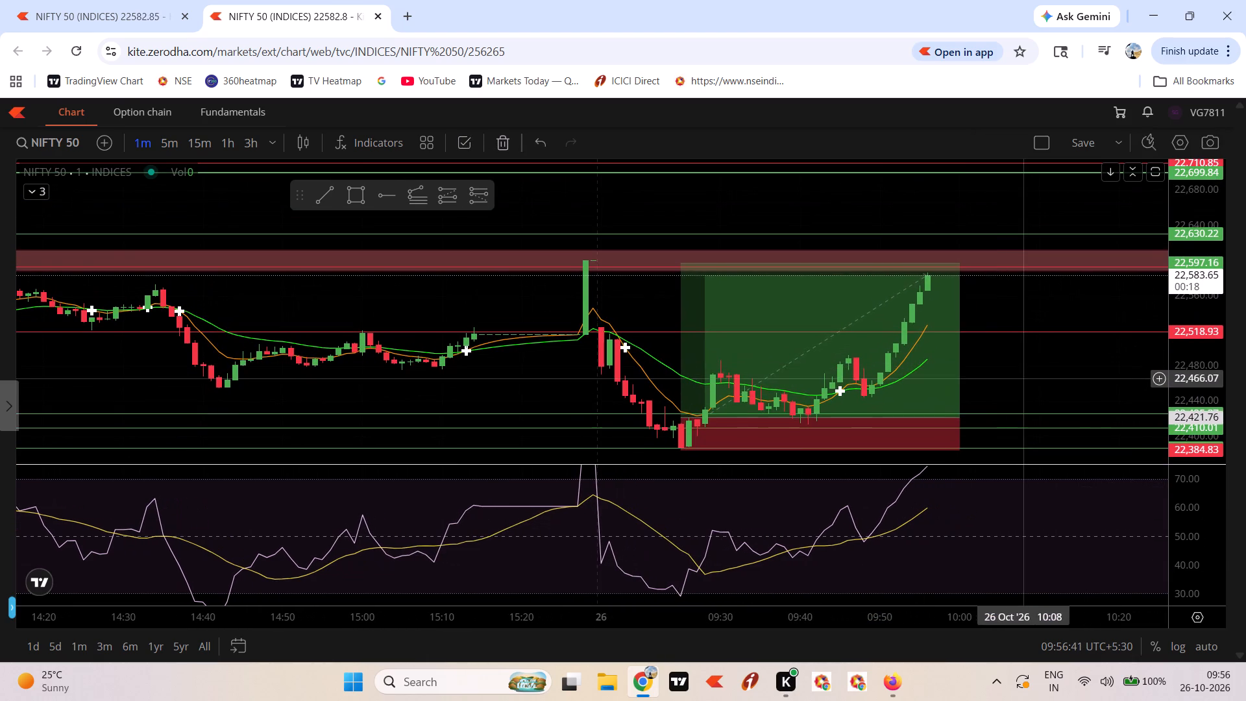
pyautogui.scroll(3, 1180, 313)
pyautogui.moveTo(1086, 365); pyautogui.dragTo(1081, 317)
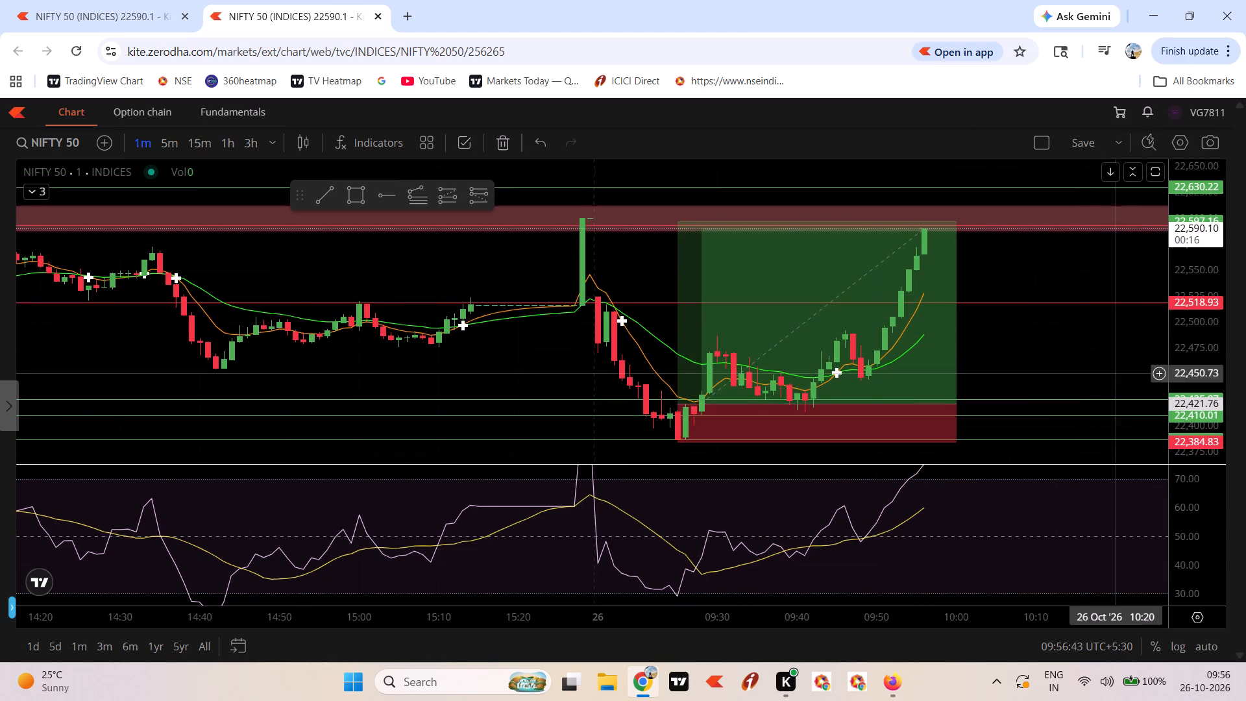
pyautogui.scroll(-3, 1188, 529)
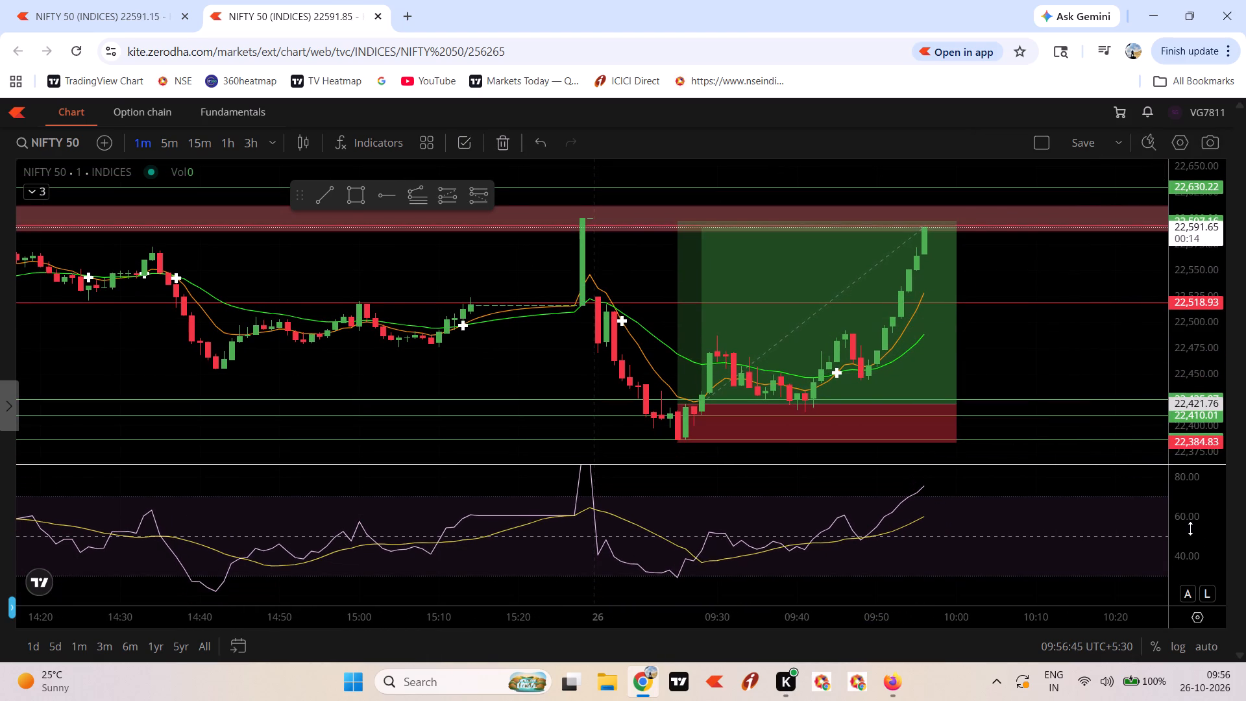
pyautogui.scroll(-1, 1190, 529)
pyautogui.moveTo(1034, 483); pyautogui.dragTo(1027, 498)
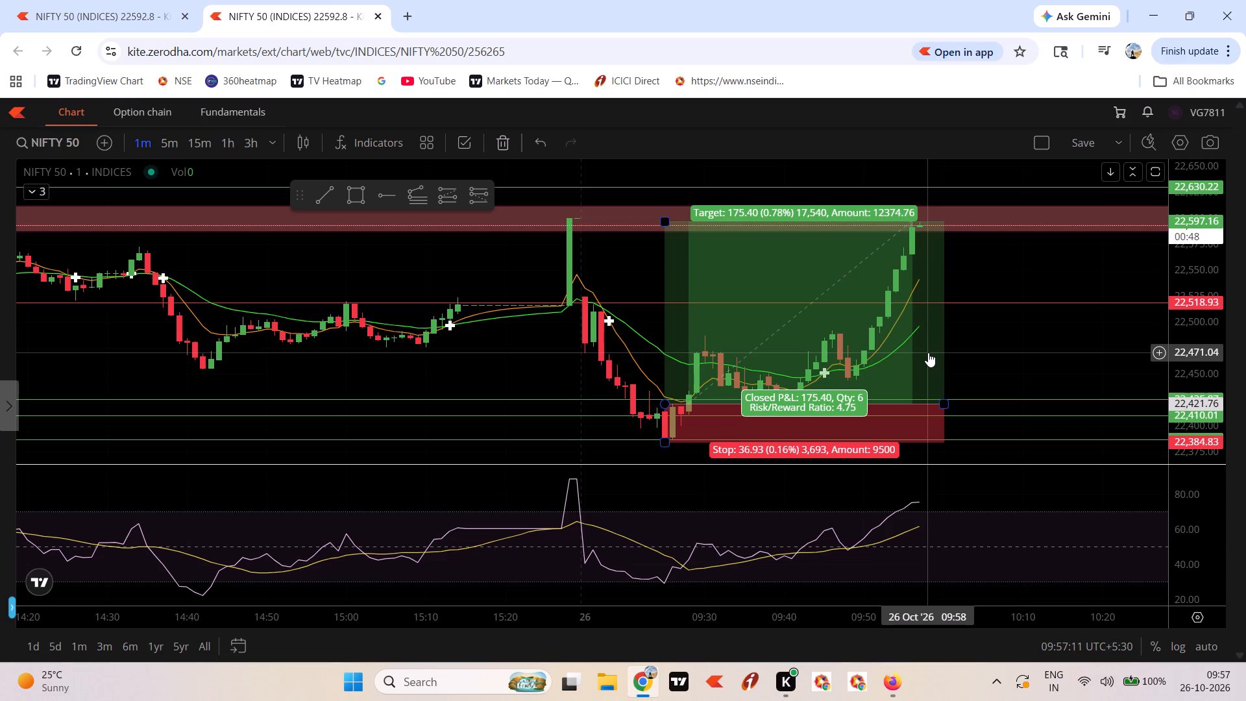
pyautogui.moveTo(1031, 336); pyautogui.dragTo(1037, 371)
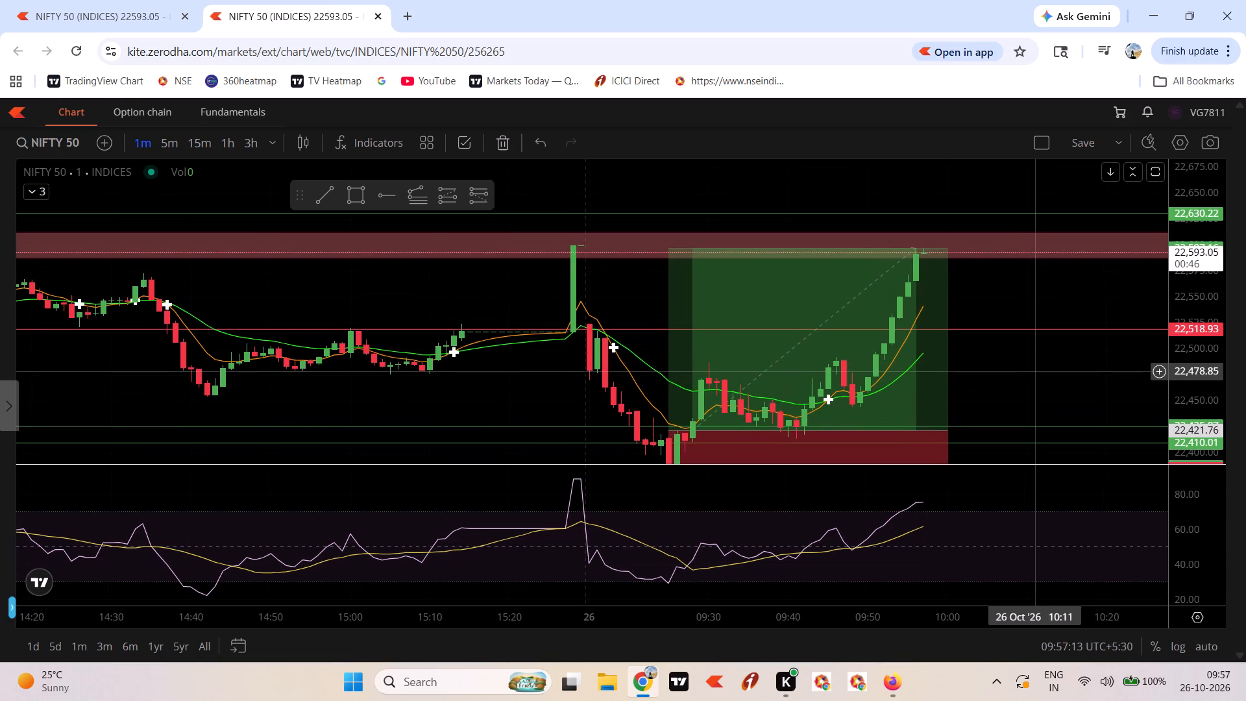
pyautogui.moveTo(1037, 371); pyautogui.dragTo(1038, 371)
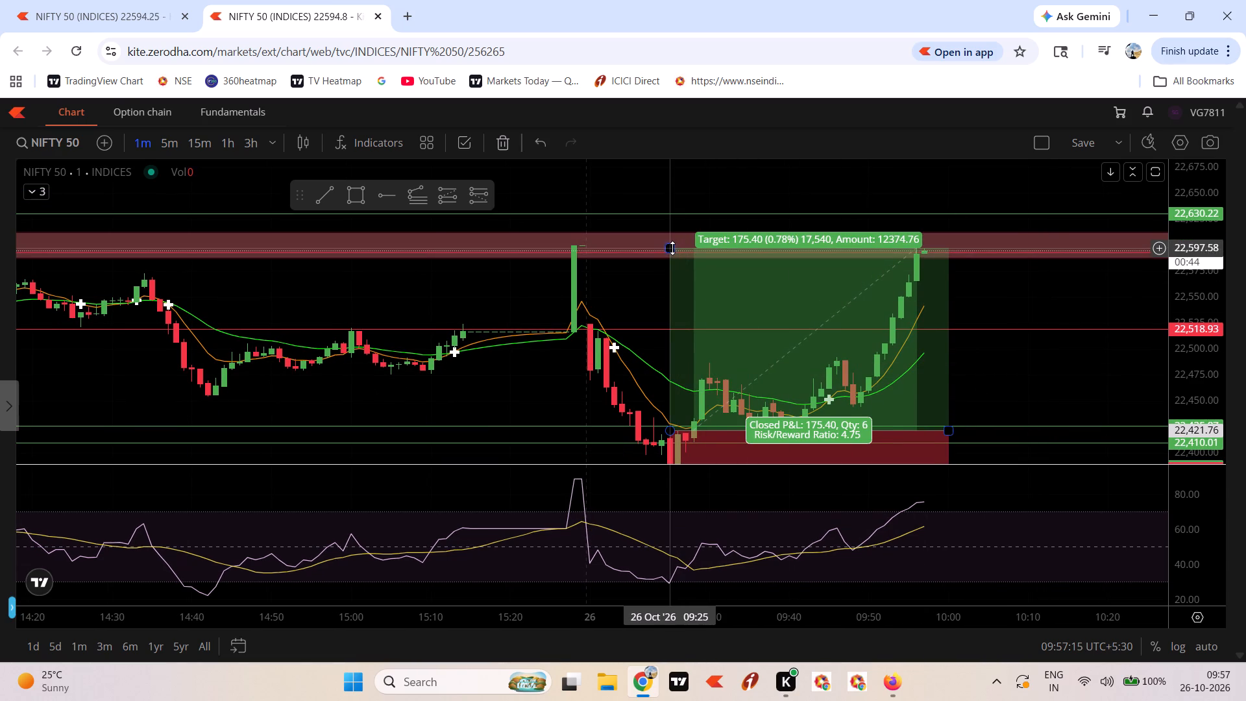
pyautogui.click(672, 248)
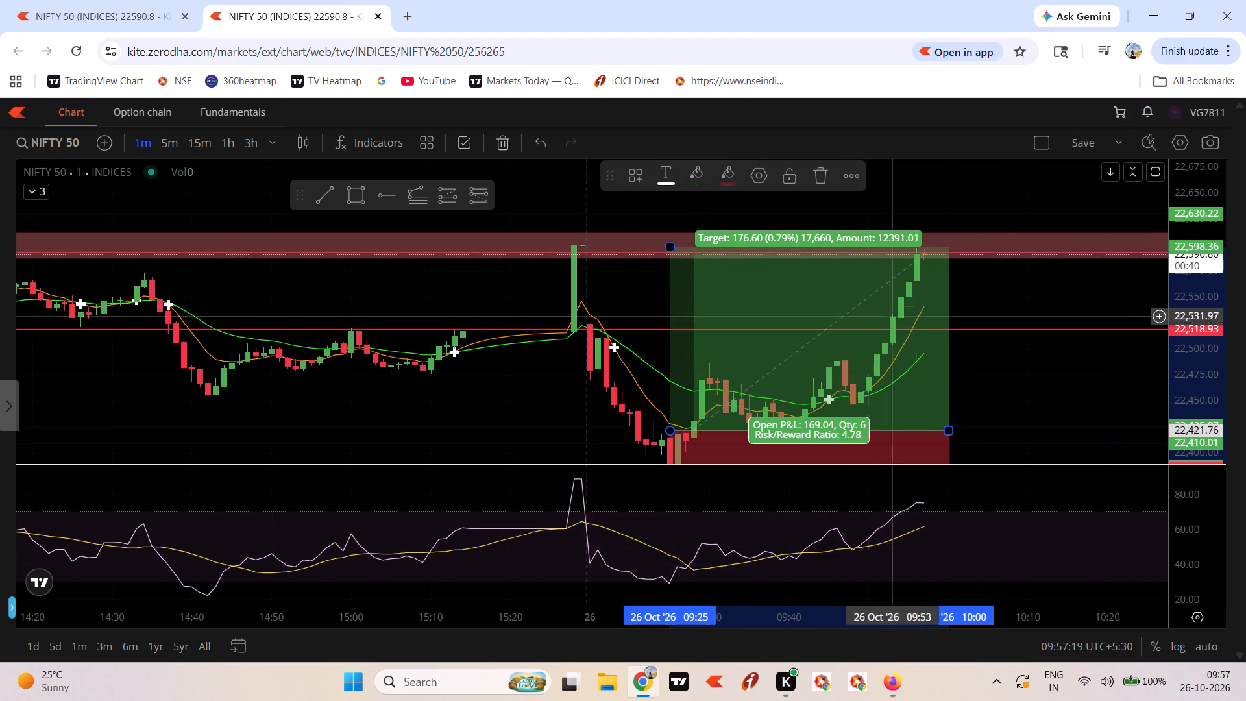
pyautogui.click(1015, 355)
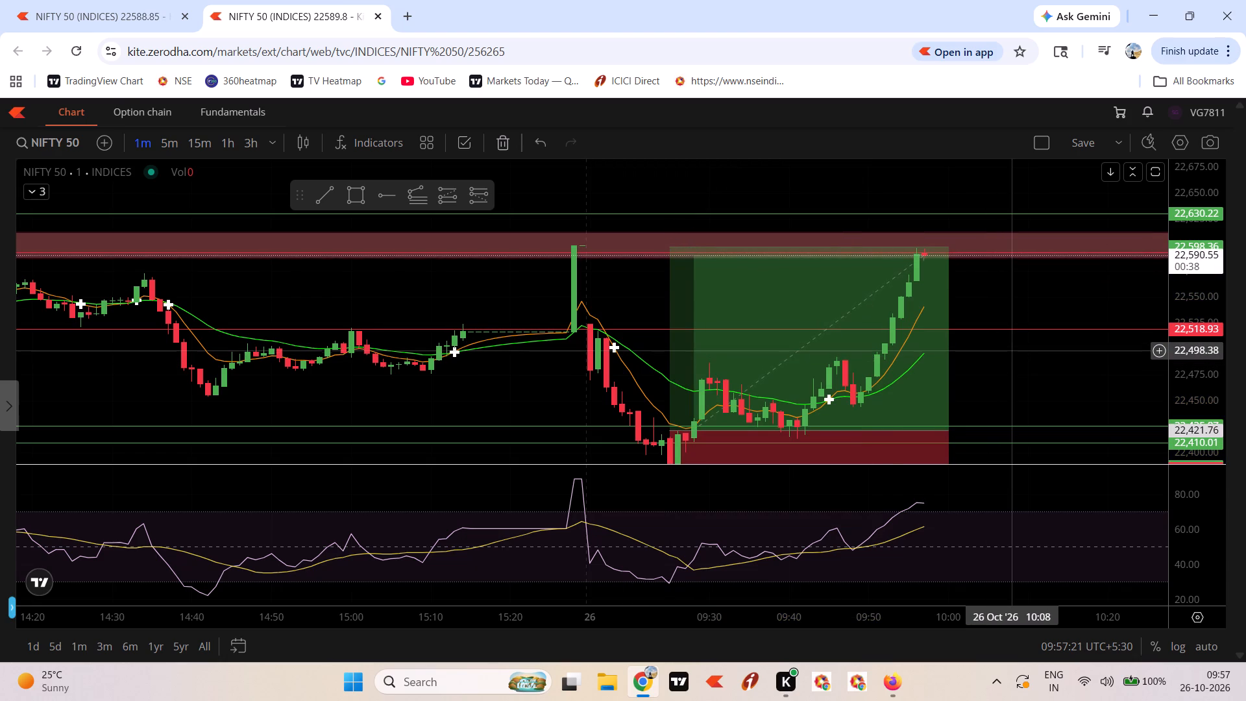